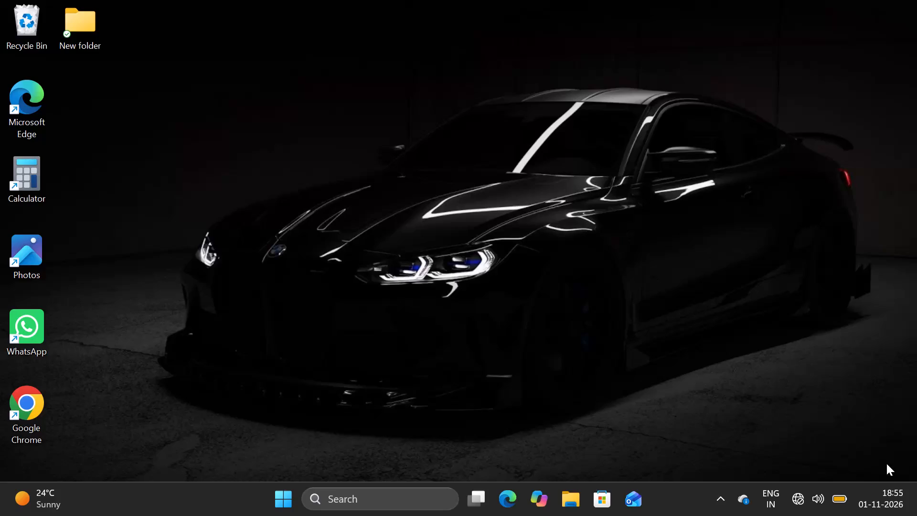
Check the available Wi-Fi networks, refreshing the network list several times, and return to the desktop.
left_click(821, 515)
left_click(723, 246)
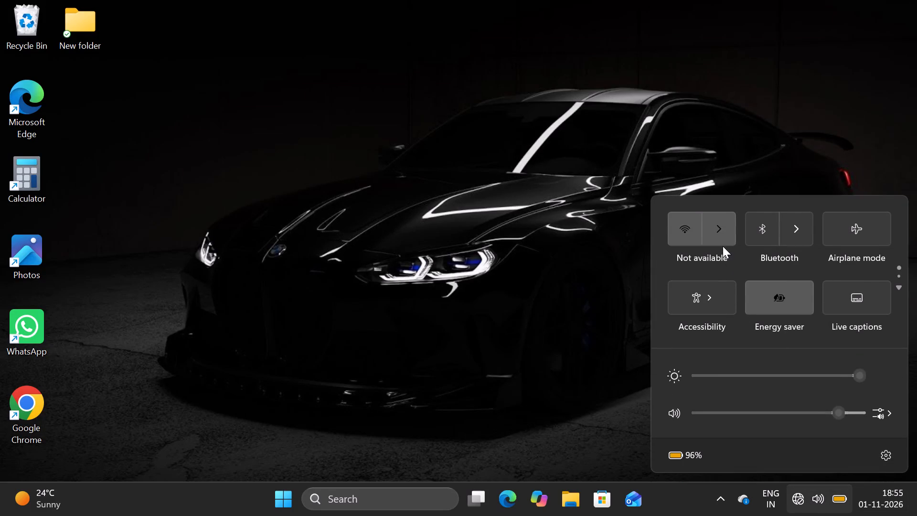
left_click(722, 231)
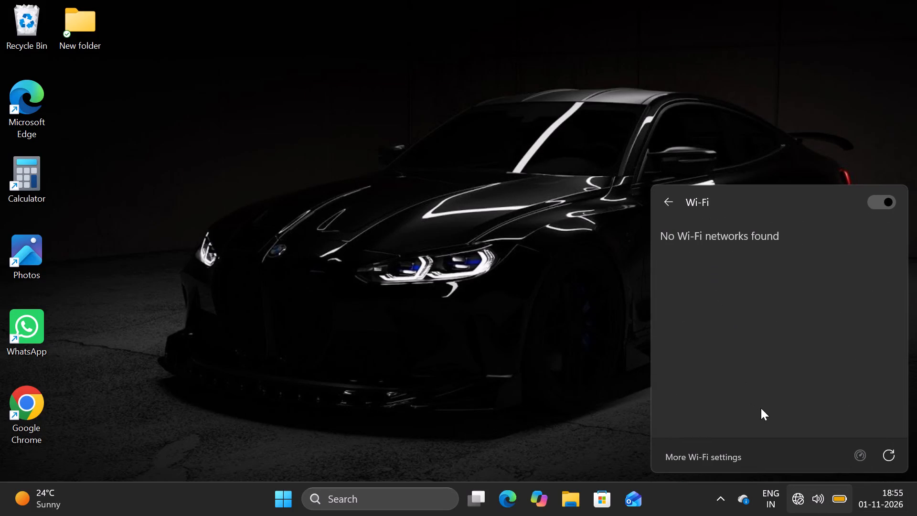
double_click(890, 458)
left_click(885, 441)
double_click(885, 450)
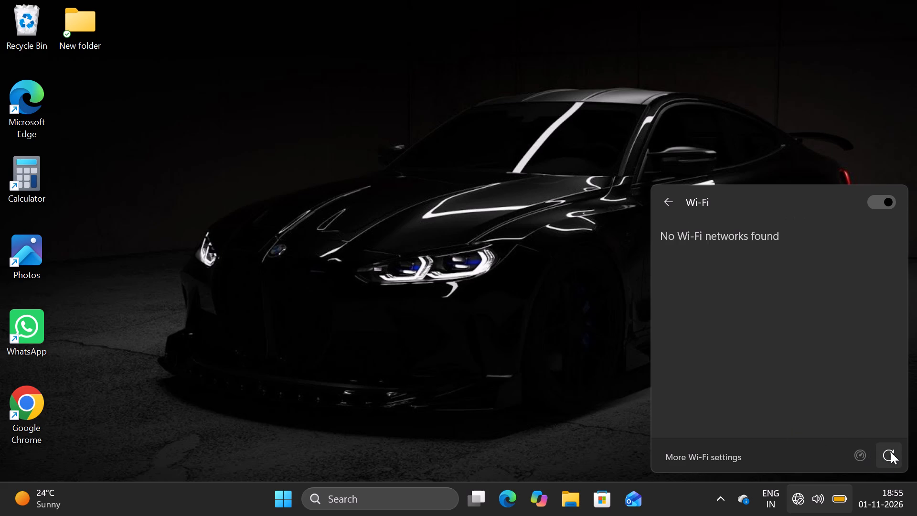
double_click(890, 450)
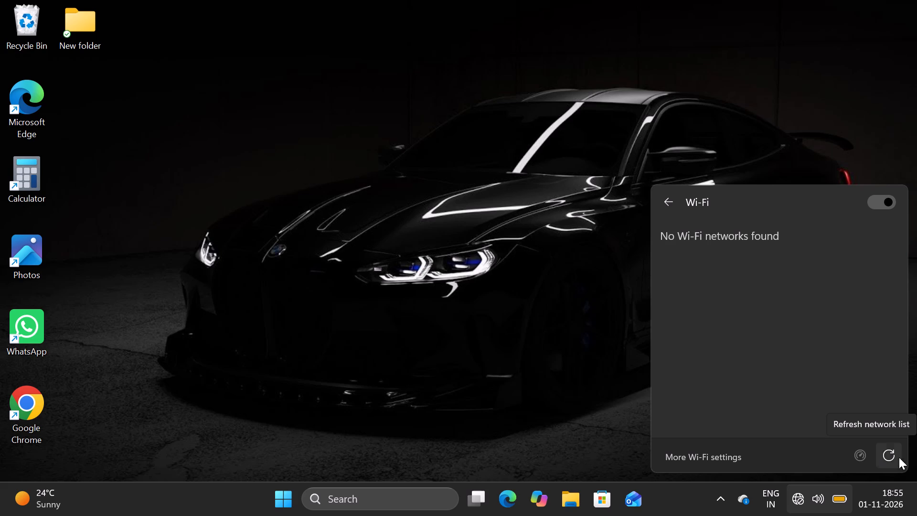
double_click(897, 454)
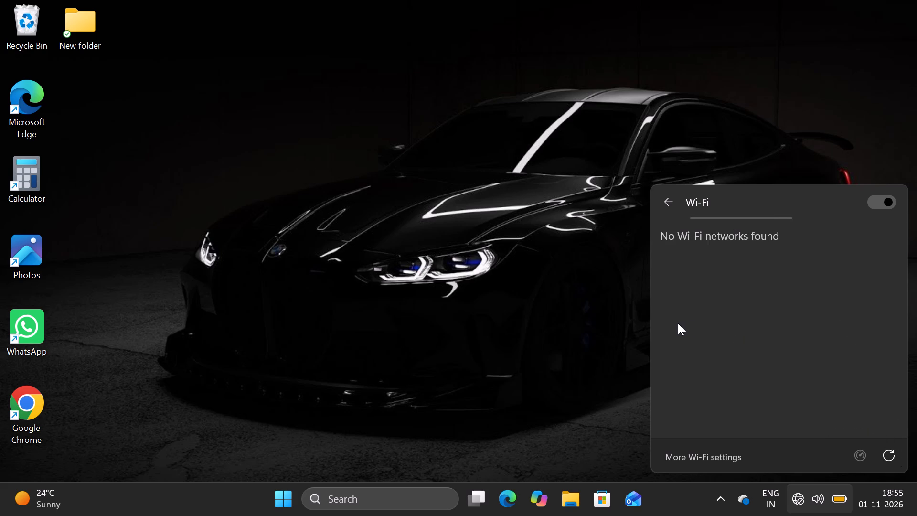
left_click(890, 445)
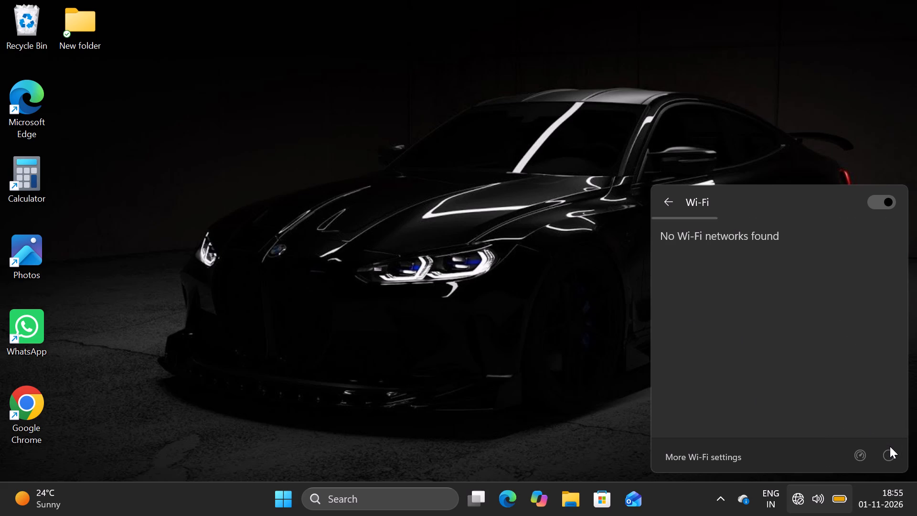
left_click(672, 195)
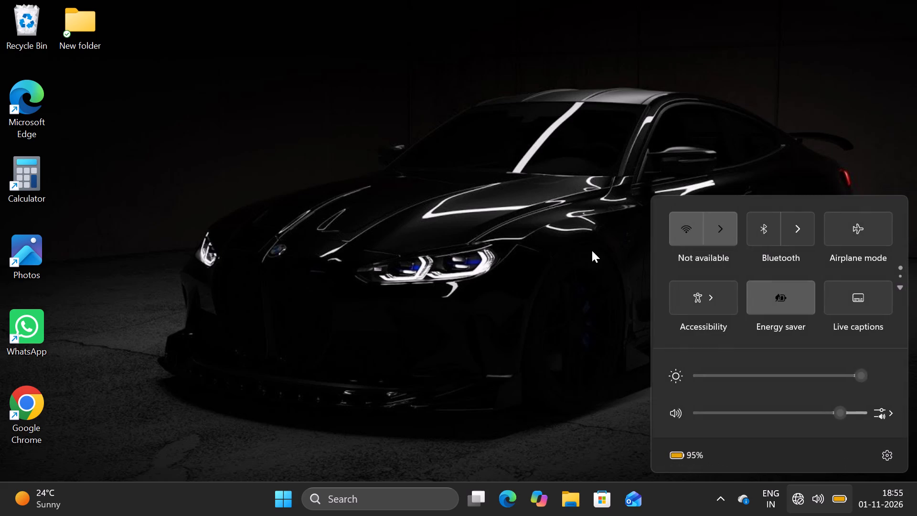
left_click(586, 276)
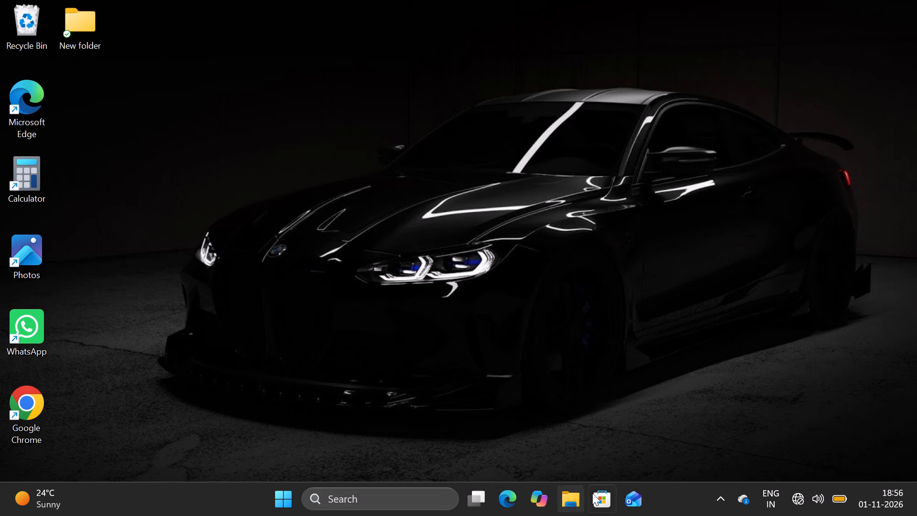
Open Microsoft Store.
left_click(595, 493)
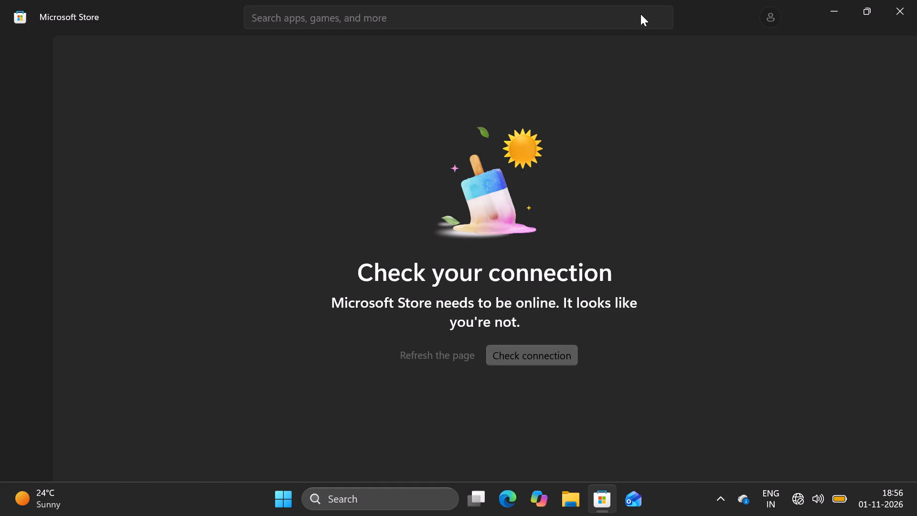
Close the Microsoft Store window.
left_click(17, 28)
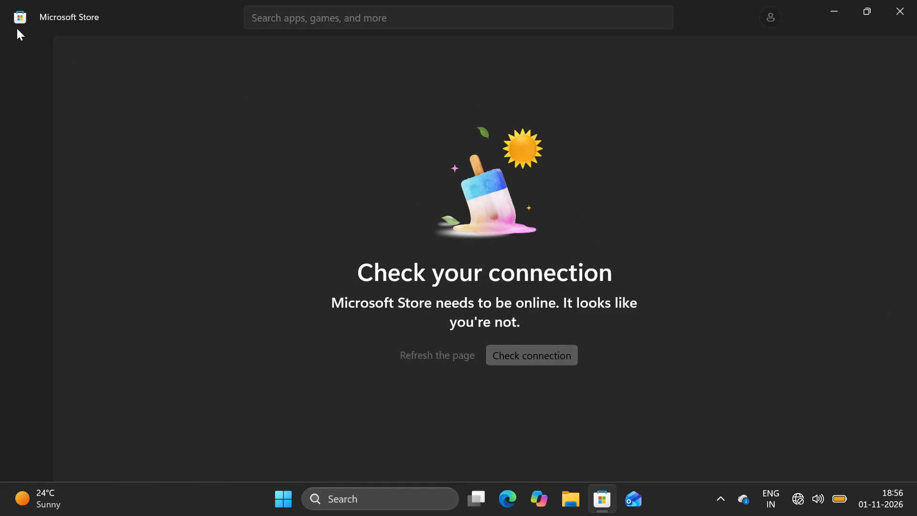
left_click(19, 20)
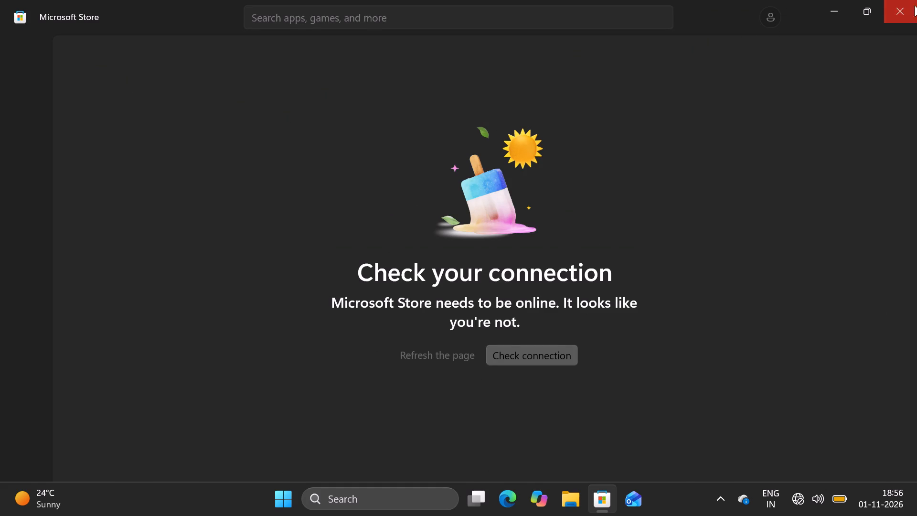
left_click(915, 5)
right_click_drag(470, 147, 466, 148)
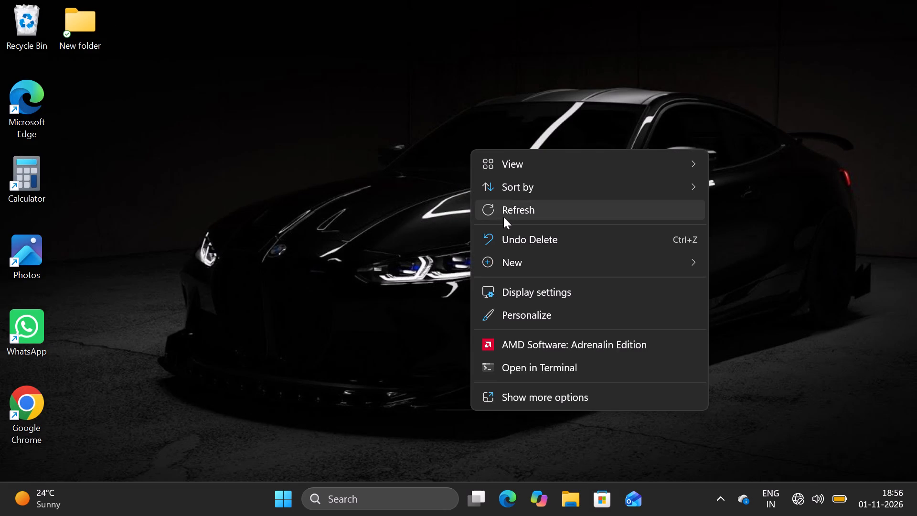
Refresh the desktop.
left_click(503, 217)
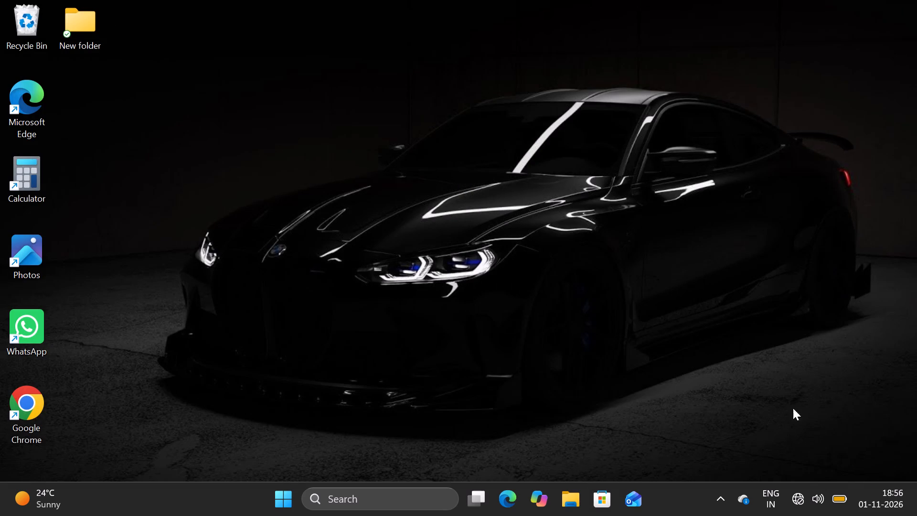
Check the list of available Wi-Fi networks for a connection, and close the list.
left_click(821, 511)
left_click(716, 249)
left_click(716, 239)
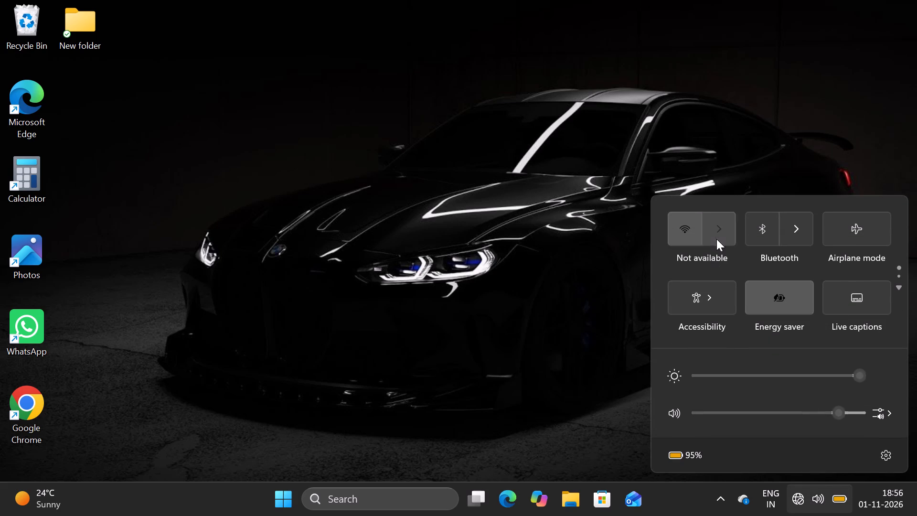
left_click(568, 263)
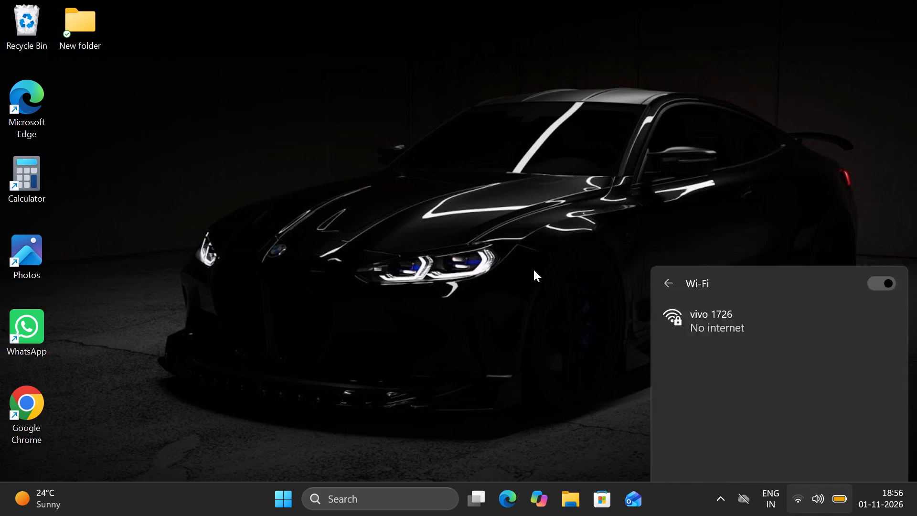
Launch Google Chrome and open the TradingView website from the new tab page's trading view shortcut.
left_click(38, 395)
left_click(35, 393)
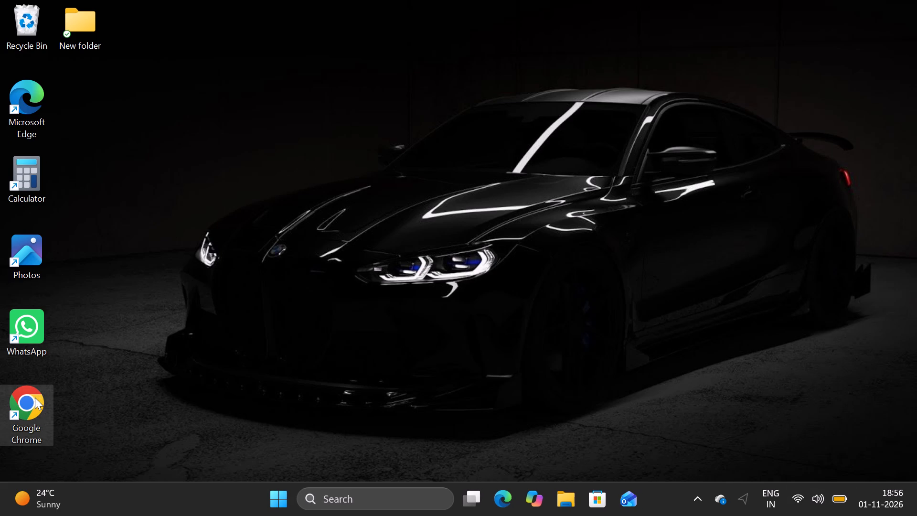
double_click(35, 398)
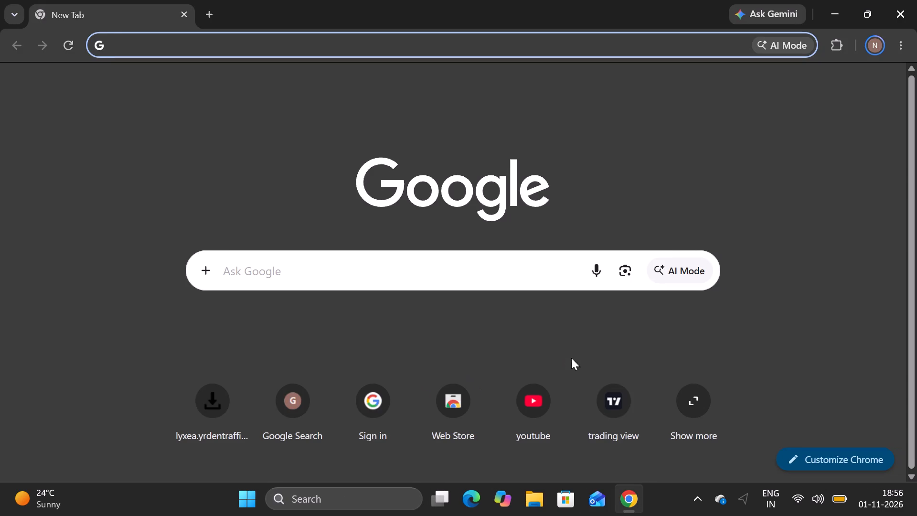
left_click(605, 411)
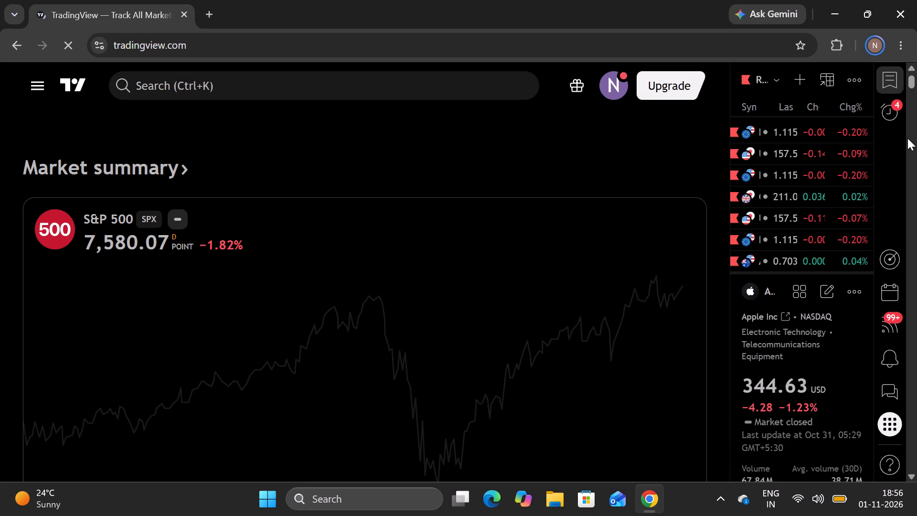
Select the gold symbol XAUUSD in the TradingView watchlist to open its Gold Spot / U.S. Dollar page.
scroll(780, 196, "down", 3)
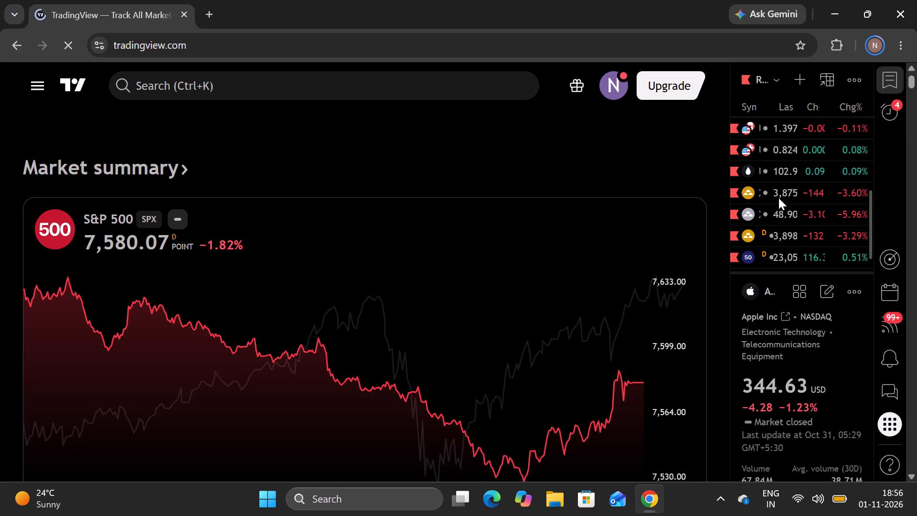
left_click(778, 196)
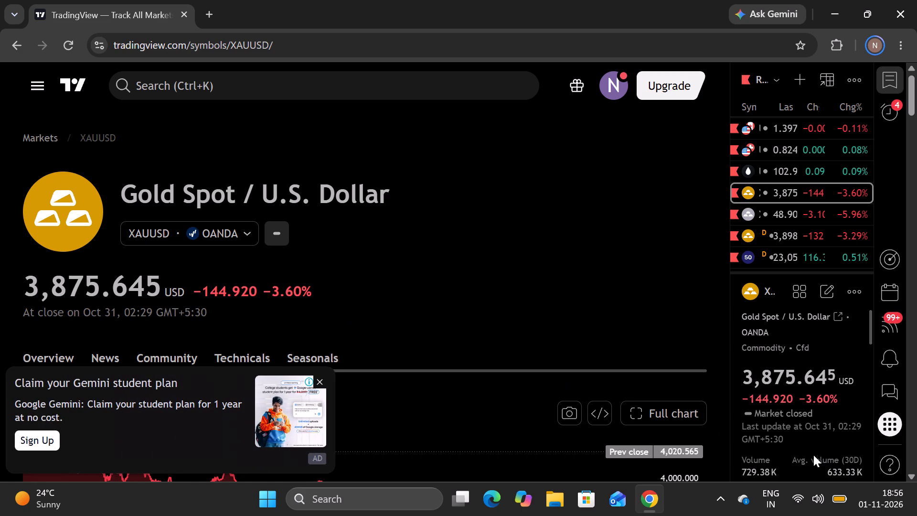
Open the full XAUUSD chart and look over the latest 5-minute price action.
left_click(664, 419)
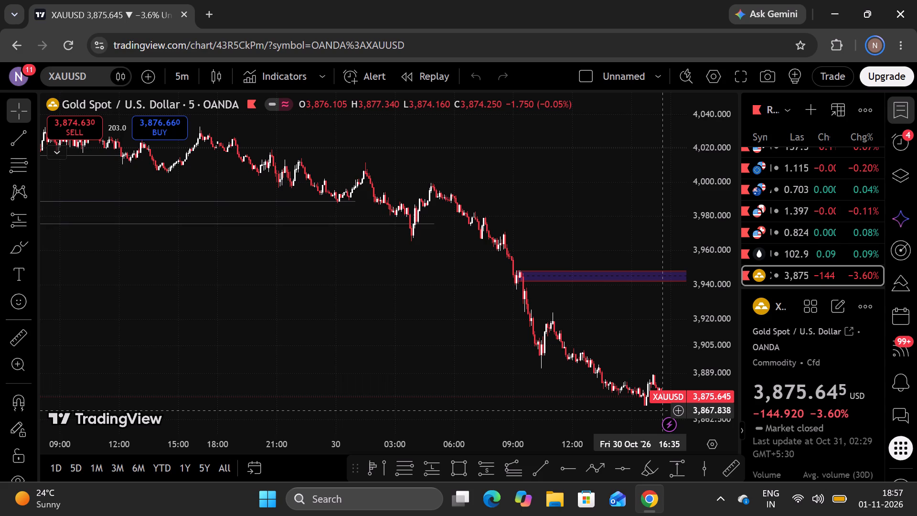
left_click_drag(531, 365, 333, 343)
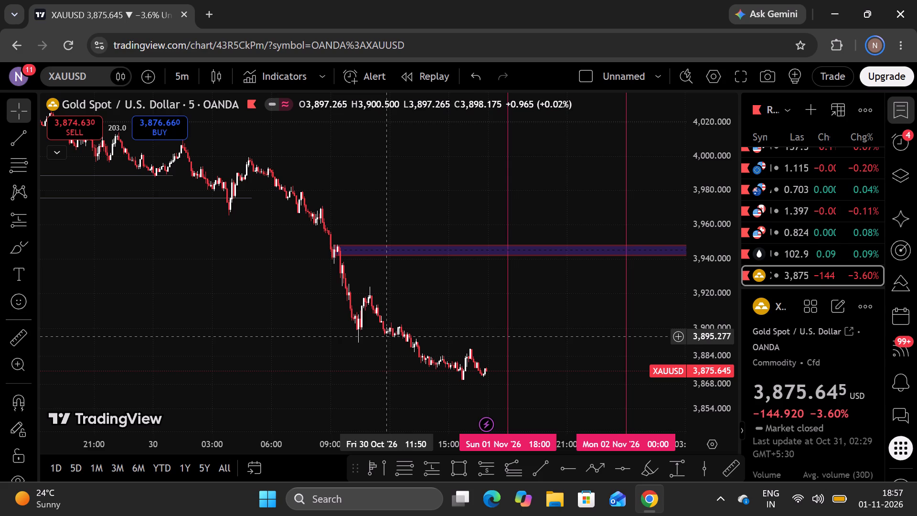
left_click_drag(378, 363, 156, 244)
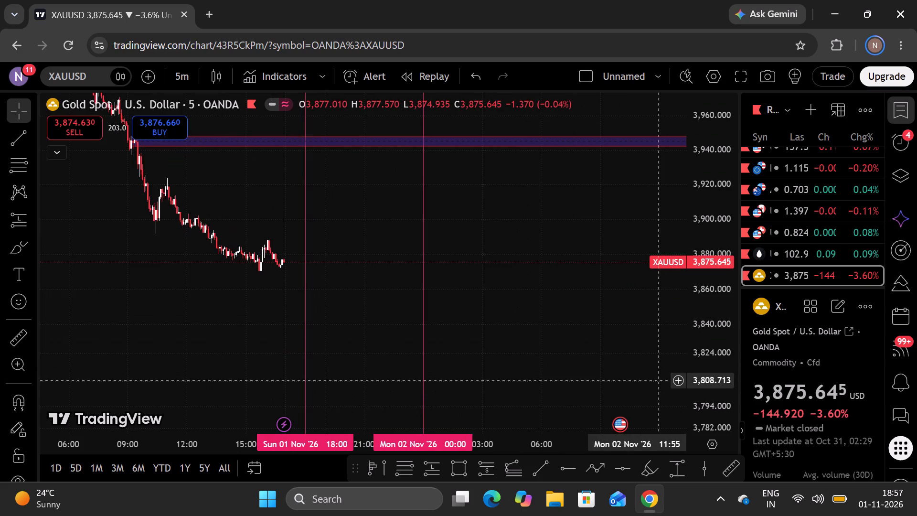
left_click_drag(705, 361, 701, 229)
left_click_drag(575, 227, 650, 387)
scroll(445, 332, "up", 4)
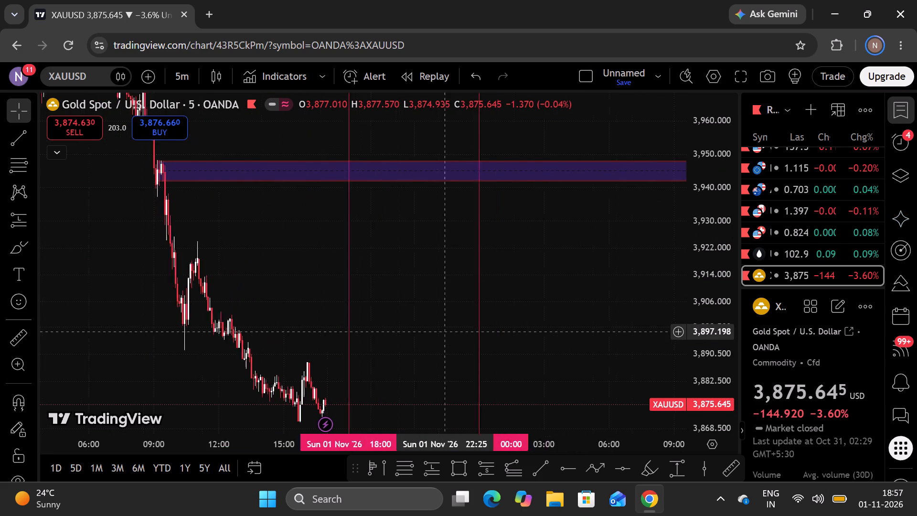
scroll(445, 332, "up", 1)
left_click_drag(315, 313, 568, 328)
Switch the gold chart to the 4-hour interval and examine the recent candles around the marked zone.
left_click(182, 84)
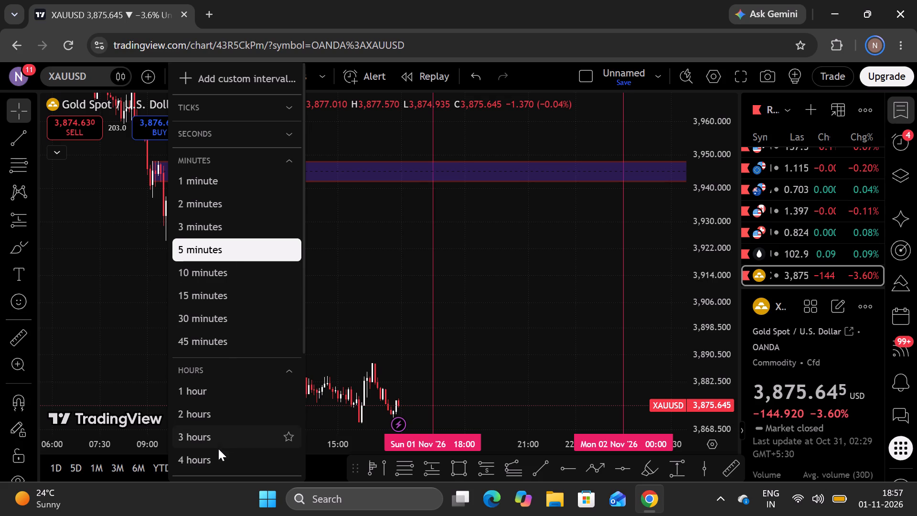
left_click(216, 459)
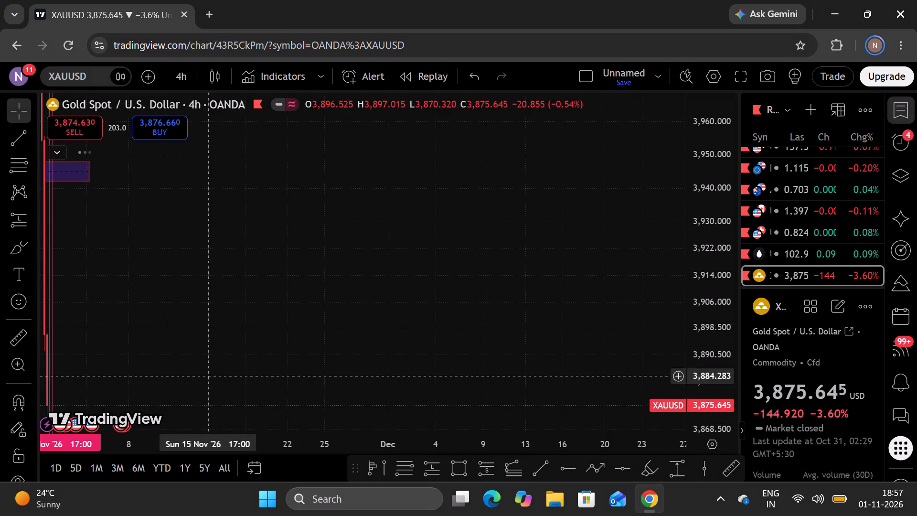
left_click_drag(183, 300, 490, 345)
left_click_drag(710, 158, 729, 442)
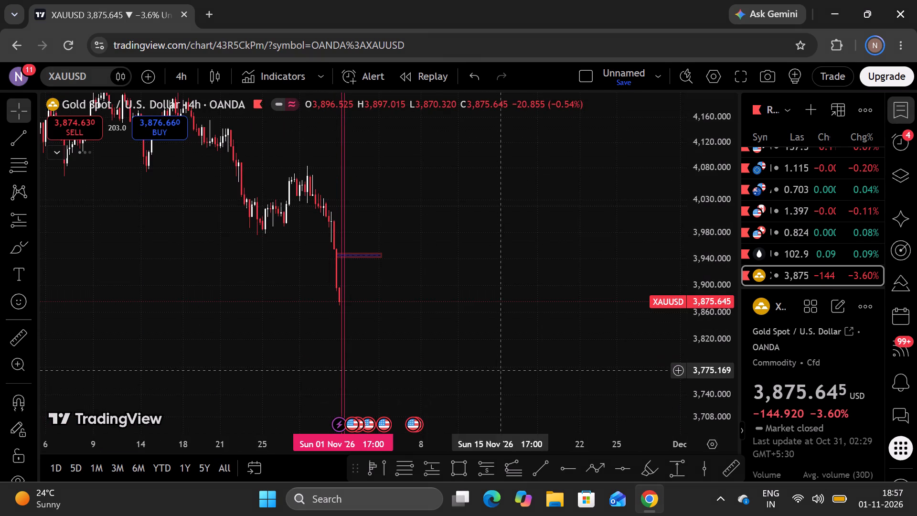
scroll(495, 370, "up", 8)
left_click_drag(207, 317, 608, 368)
scroll(572, 372, "up", 7)
left_click_drag(326, 361, 509, 366)
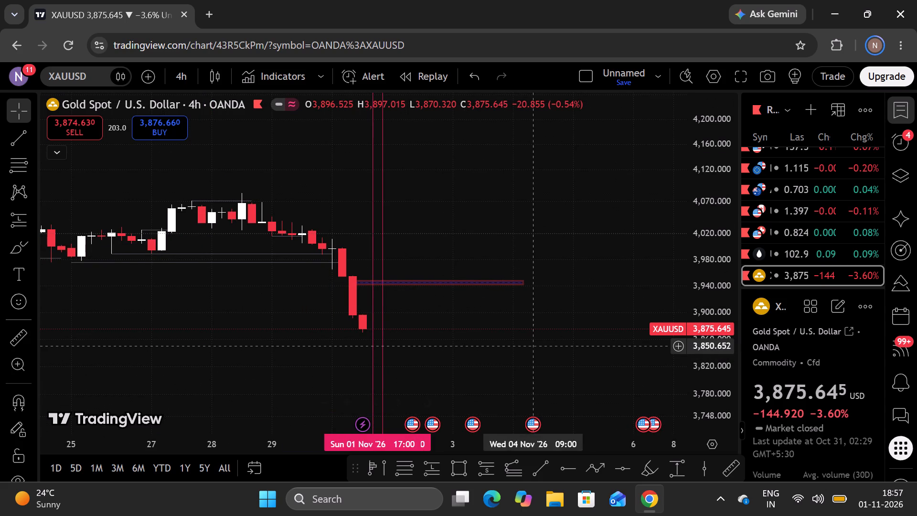
View the gold chart on the 1-day interval.
left_click(176, 83)
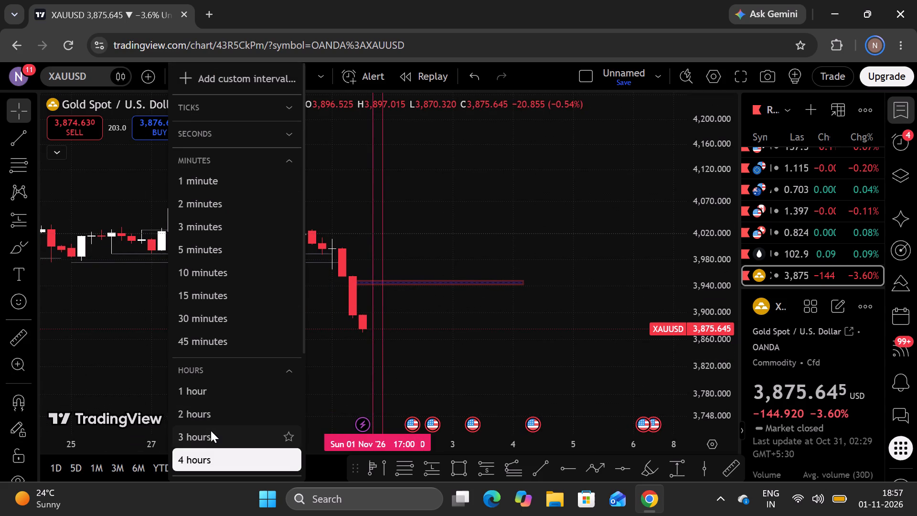
scroll(207, 434, "down", 2)
left_click(211, 360)
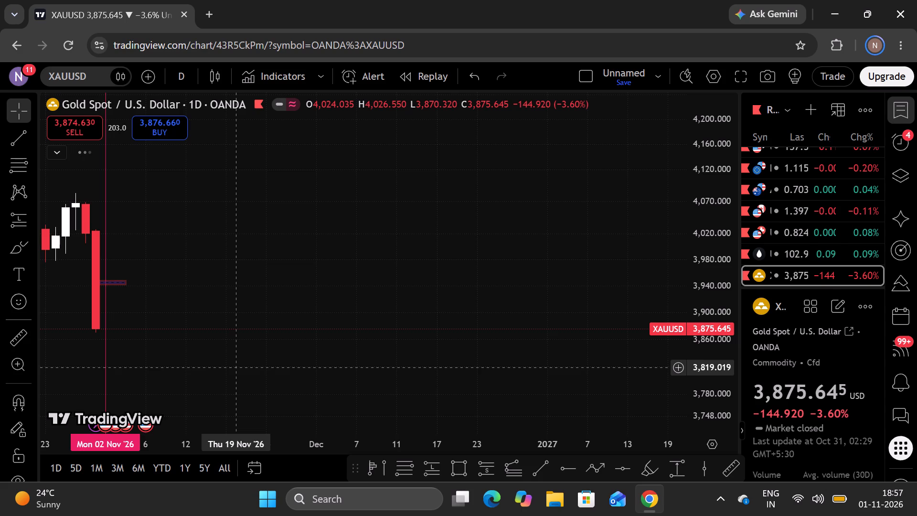
Set the chart interval back to 5 minutes and return to the most recent bars.
left_click(178, 73)
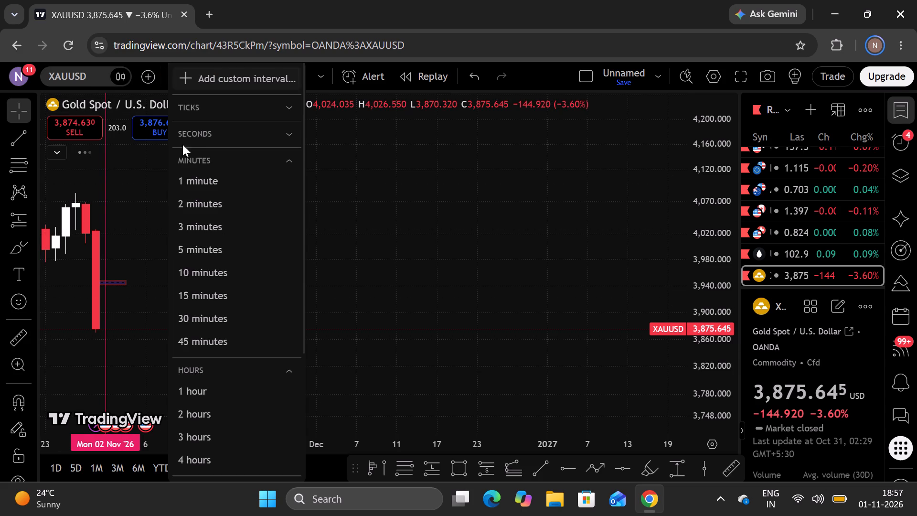
left_click(201, 247)
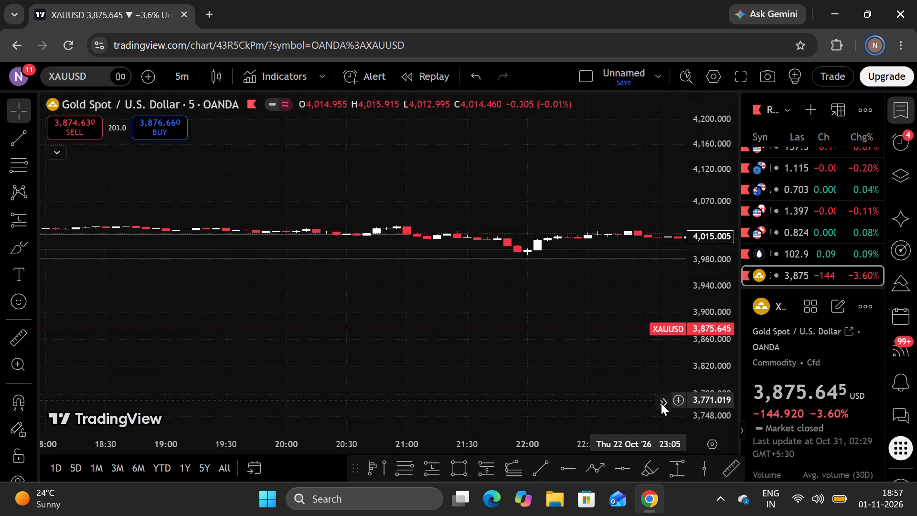
left_click(662, 404)
Draw a rectangle zone from about 3,916.7 to 3,923.9 at the 30 Oct swing high, starting around 10:40.
scroll(532, 342, "down", 20)
scroll(532, 342, "down", 1)
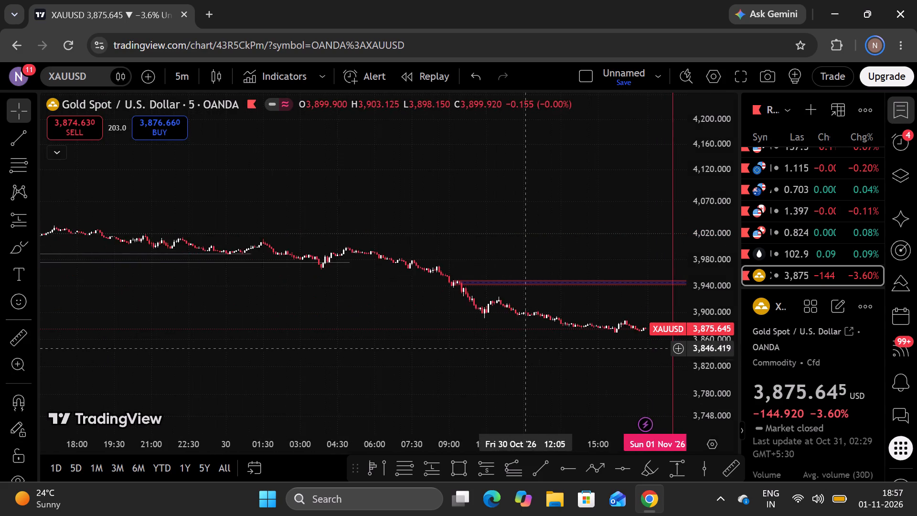
scroll(527, 353, "down", 1)
left_click_drag(533, 357, 315, 425)
left_click_drag(705, 391, 694, 112)
left_click_drag(560, 308, 613, 99)
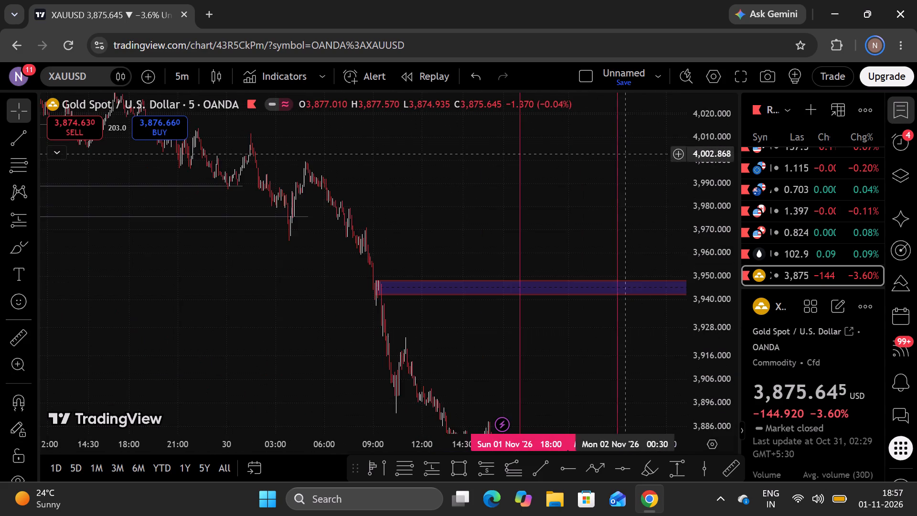
left_click_drag(698, 363, 715, 176)
left_click_drag(542, 366, 572, 130)
scroll(493, 223, "up", 7)
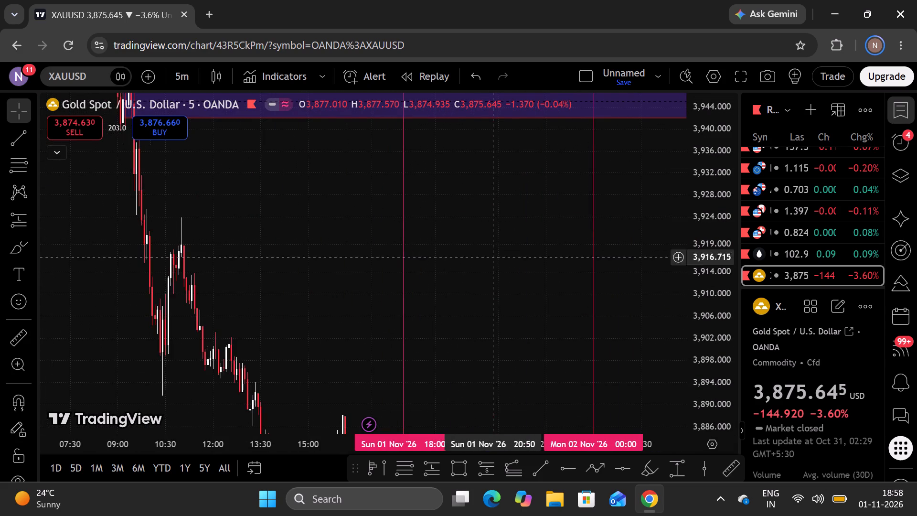
left_click_drag(500, 276, 633, 191)
left_click_drag(399, 214, 392, 259)
left_click(469, 467)
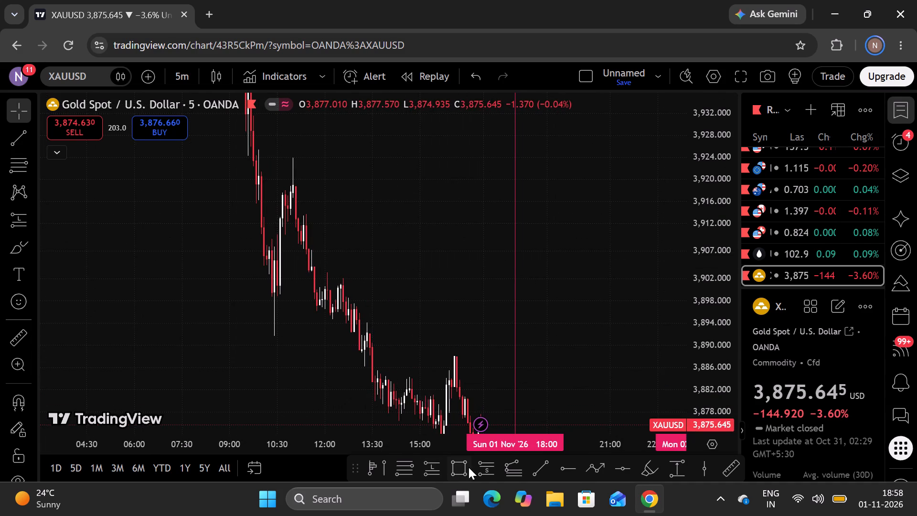
left_click(283, 197)
left_click(629, 158)
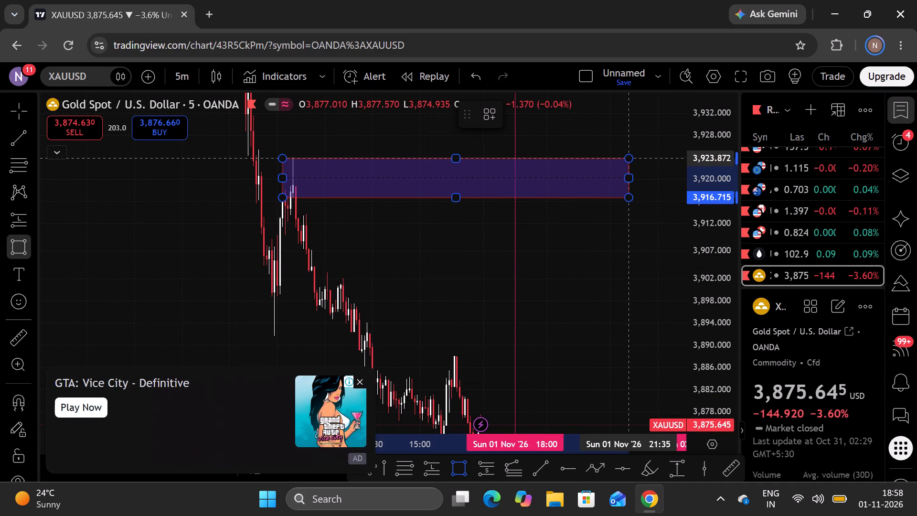
Extend the right edge of the 3,916.7–3,923.9 zone to about 08:25 on 02 Nov.
left_click_drag(609, 208, 511, 243)
left_click_drag(551, 197, 691, 204)
left_click_drag(629, 274, 628, 274)
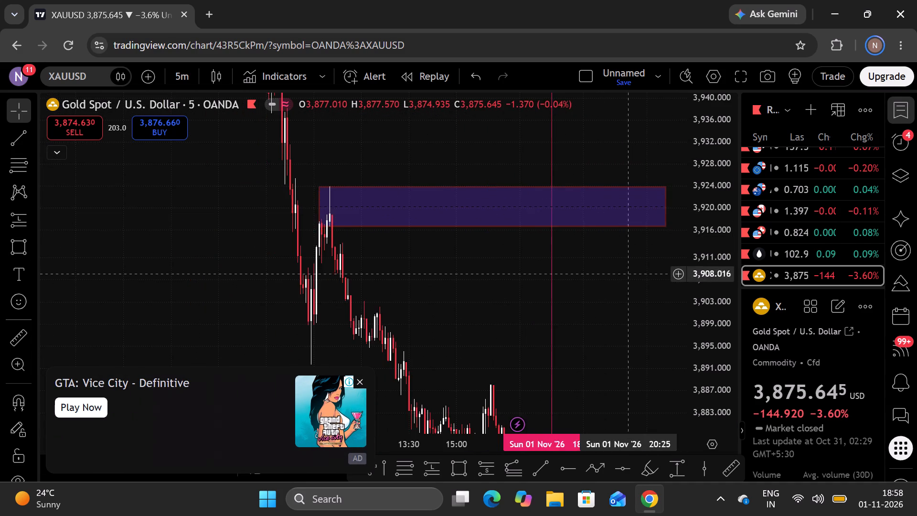
left_click_drag(628, 274, 440, 266)
left_click_drag(501, 196, 645, 190)
left_click_drag(547, 308, 446, 297)
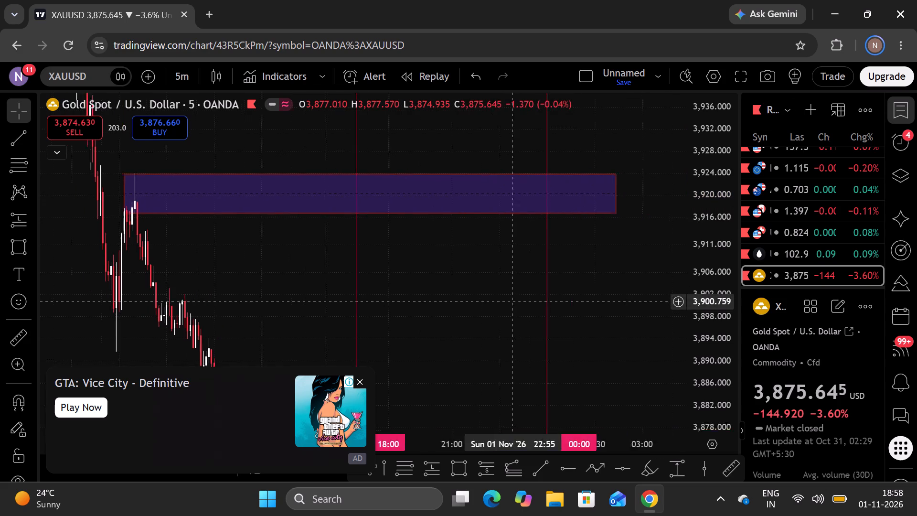
left_click_drag(446, 297, 364, 296)
left_click_drag(466, 190, 664, 195)
left_click_drag(550, 298, 612, 372)
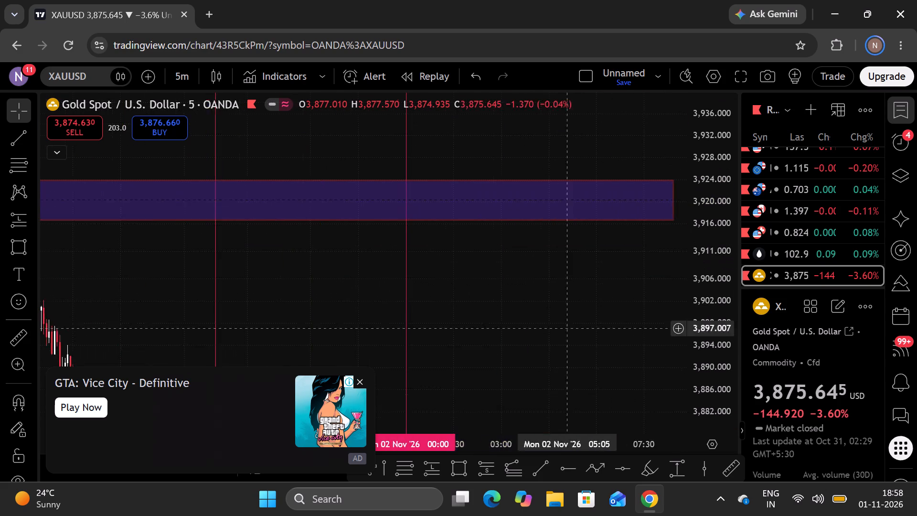
left_click_drag(612, 372, 694, 353)
Dismiss the advertisement covering the chart.
left_click(360, 378)
Draw a second rectangle zone from about 3,960.9 to 3,970.7, starting at 08:20 on 30 Oct, above the existing 3,942–3,948 zone.
left_click_drag(453, 295, 453, 294)
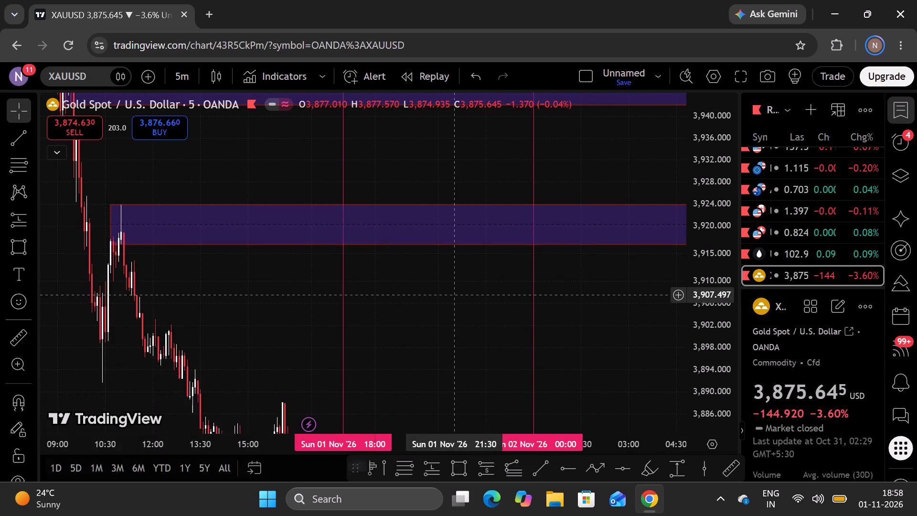
left_click_drag(453, 294, 465, 159)
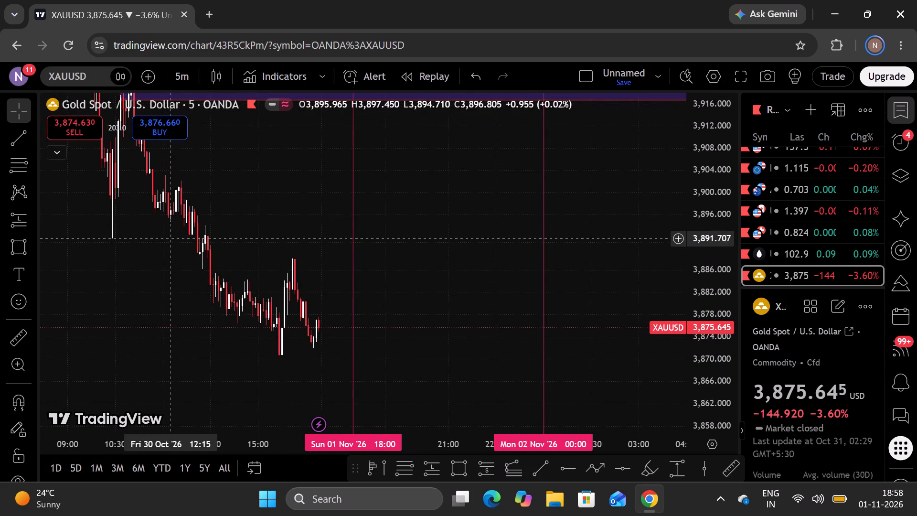
left_click_drag(256, 191, 266, 408)
left_click_drag(237, 190, 313, 374)
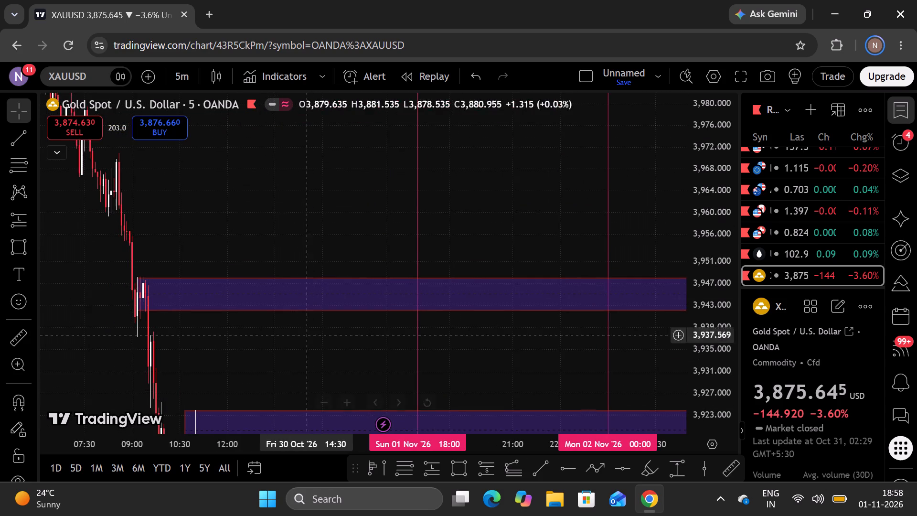
left_click_drag(272, 182, 283, 263)
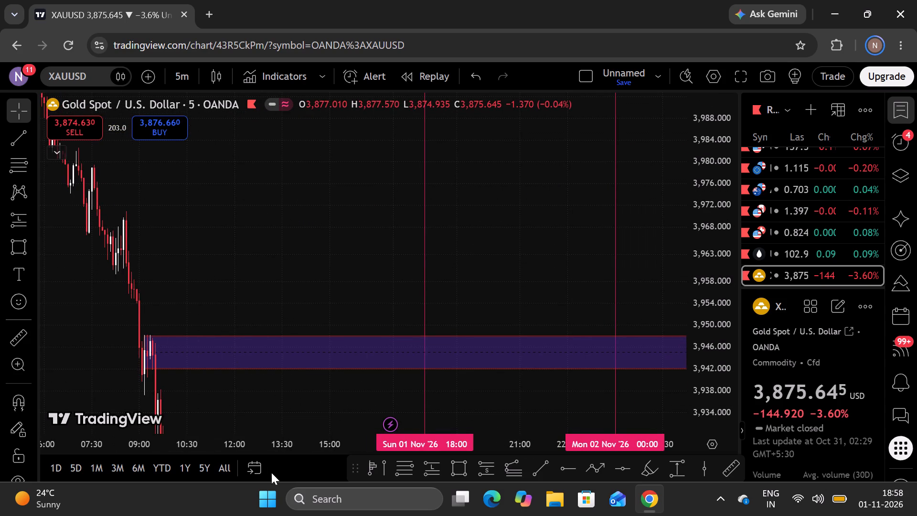
left_click(466, 465)
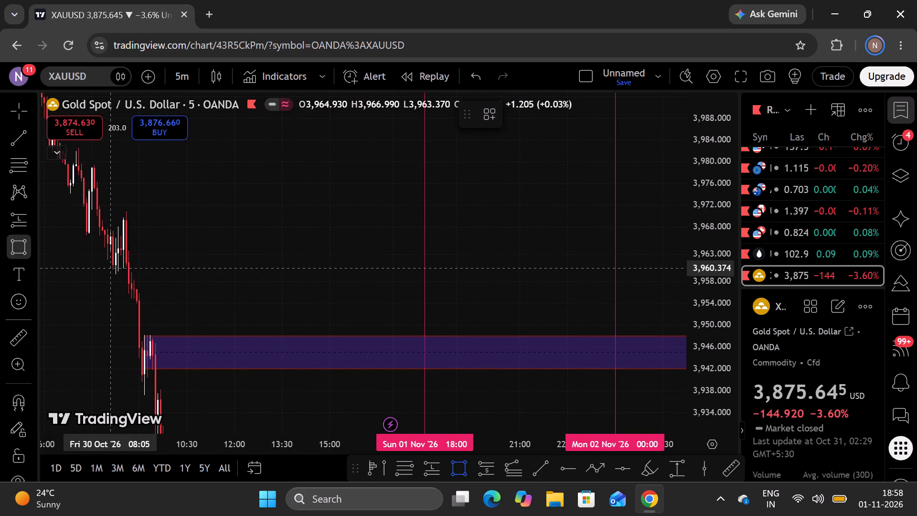
left_click(118, 266)
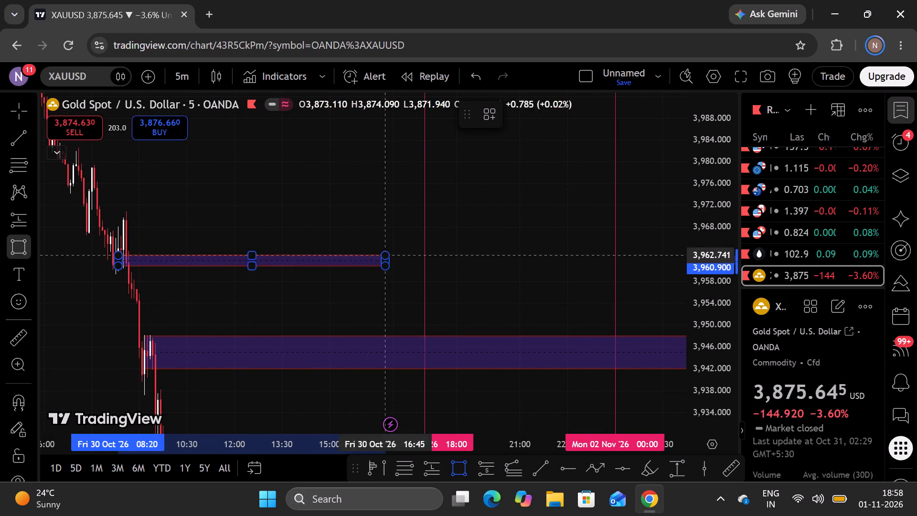
left_click(615, 212)
Extend the right edge of the 3,960.9–3,970.7 zone to about 07:15 on 02 Nov.
left_click_drag(534, 305, 349, 312)
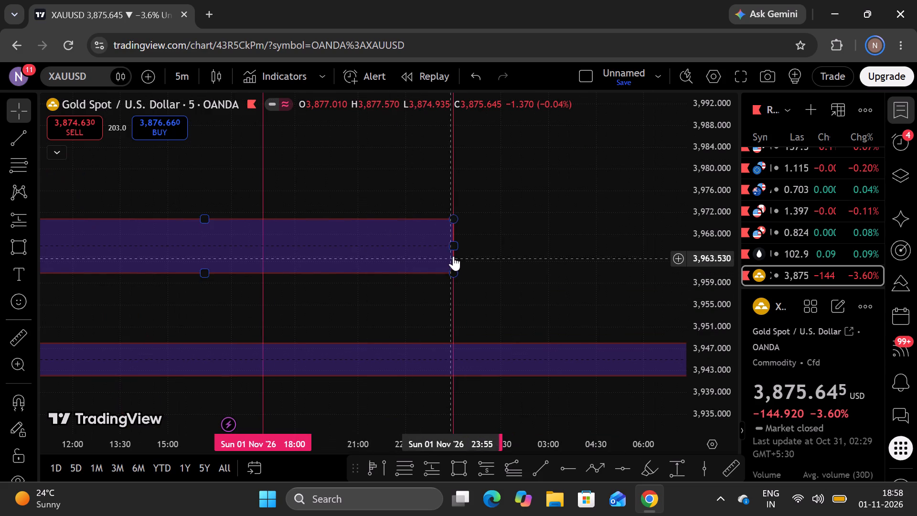
left_click_drag(450, 247, 682, 254)
Draw a rectangle zone from about 3,974.7 to 3,979.5, starting at 07:15 on 30 Oct, above the 3,960.9–3,970.7 zone.
left_click_drag(330, 178, 595, 290)
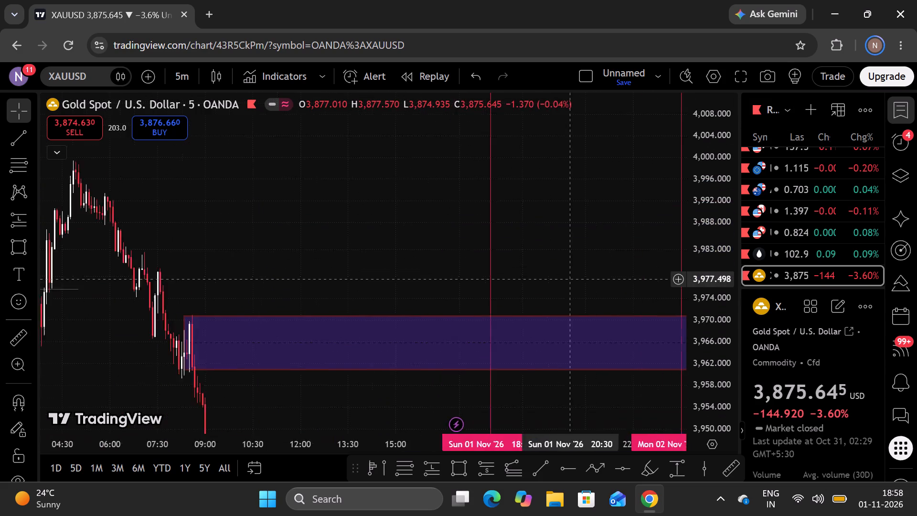
left_click_drag(595, 290, 631, 308)
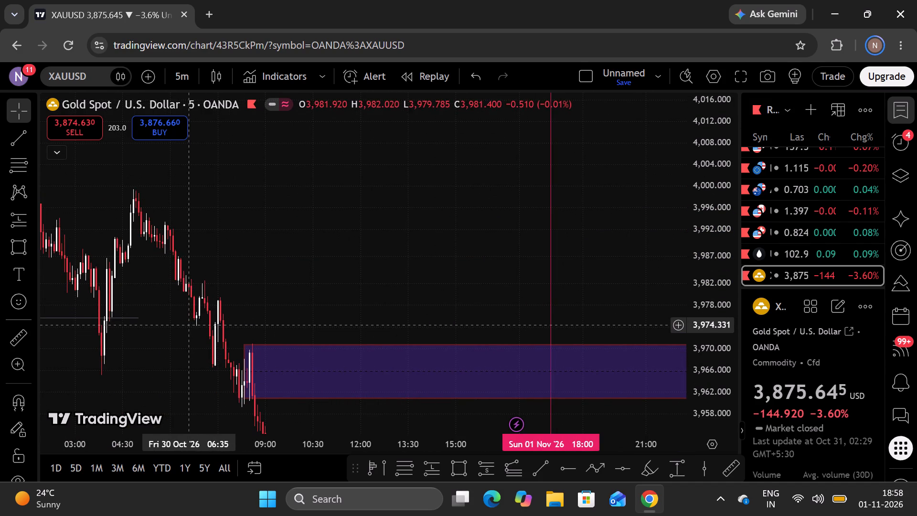
left_click_drag(239, 330, 183, 301)
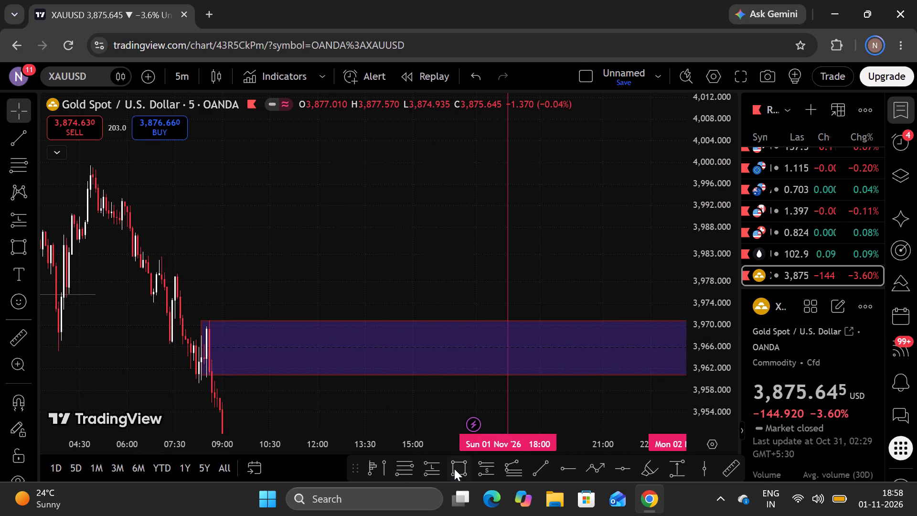
left_click(454, 467)
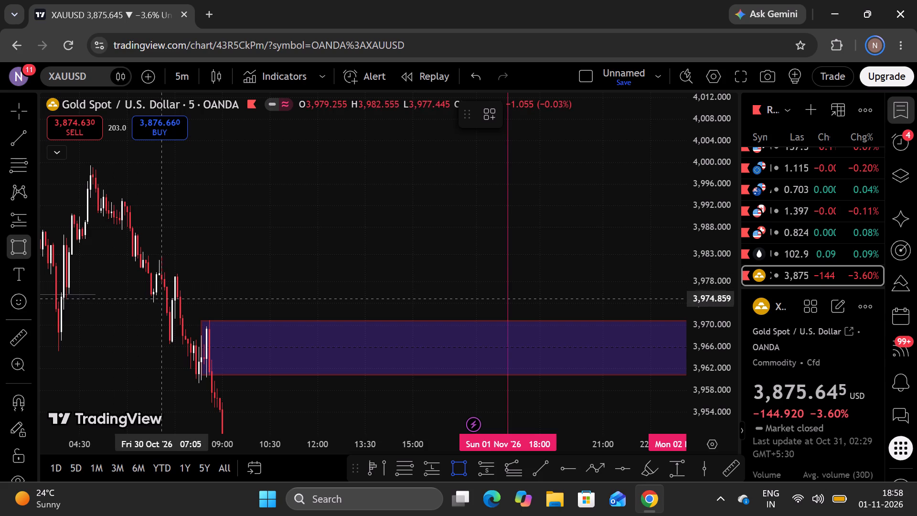
left_click(167, 299)
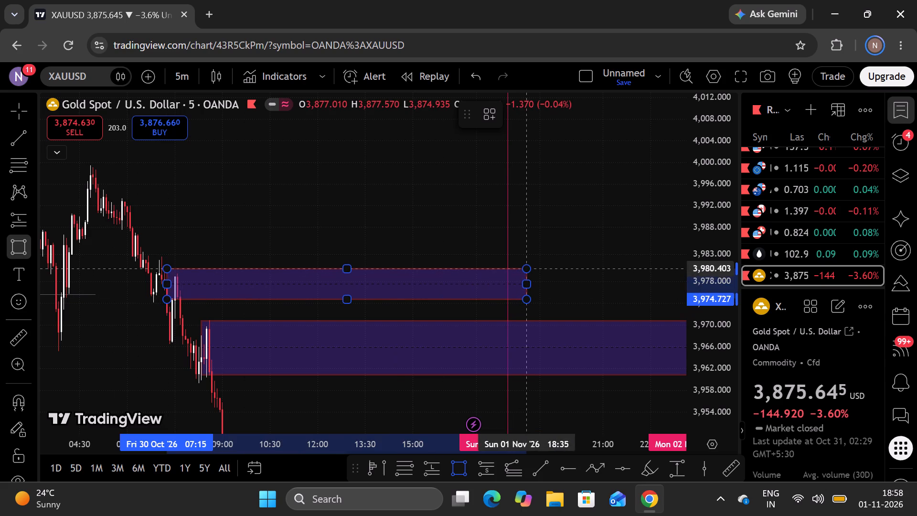
left_click(535, 273)
Extend the right edge of the 3,974.7–3,979.5 zone to about 08:25 on 02 Nov.
left_click_drag(480, 307, 211, 305)
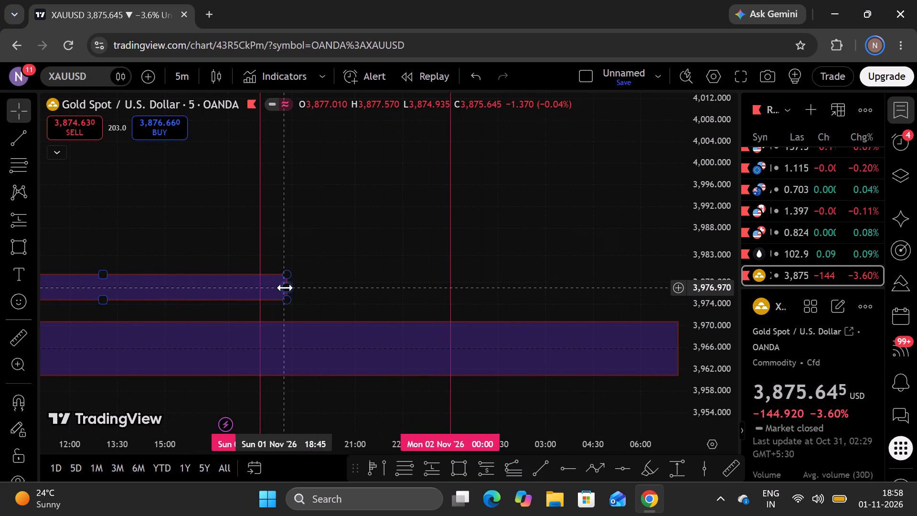
left_click_drag(286, 288, 672, 298)
left_click_drag(589, 241, 336, 242)
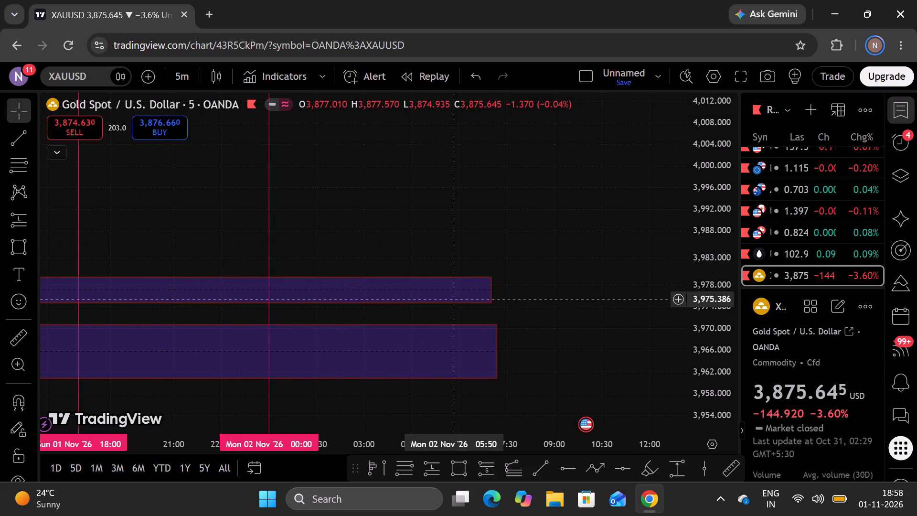
left_click_drag(487, 291, 536, 290)
Draw a rectangle zone from about 4,001.7 to 4,005.7, starting at 00:40 on 30 Oct, near the swing high before the decline.
left_click_drag(359, 201, 659, 286)
left_click_drag(196, 250, 311, 283)
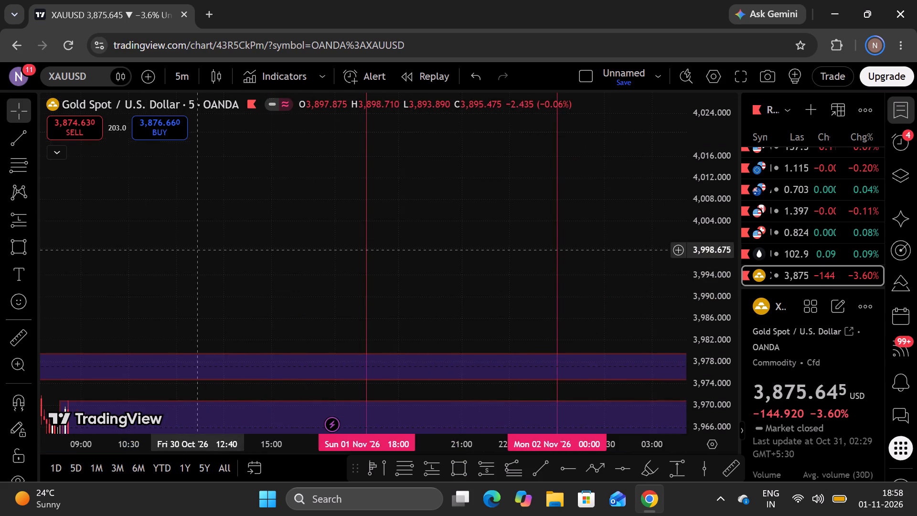
left_click_drag(311, 283, 513, 271)
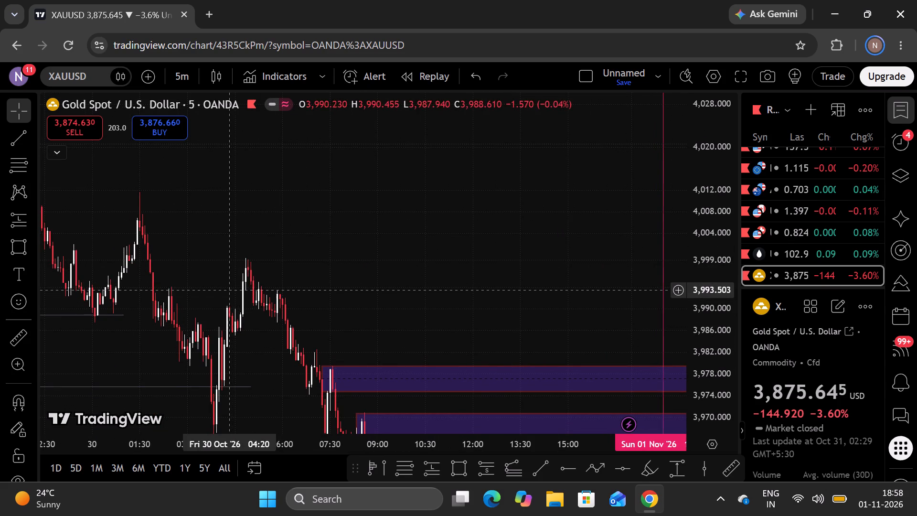
left_click_drag(256, 286, 263, 282)
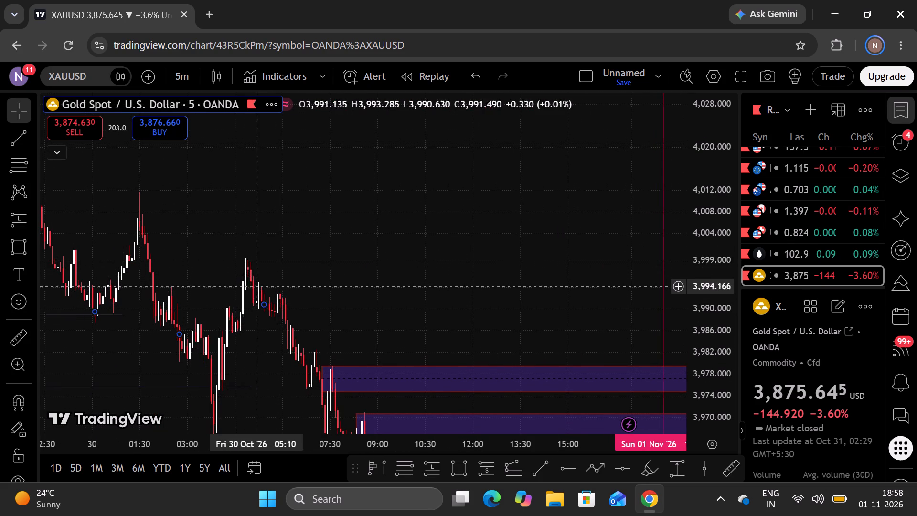
left_click_drag(263, 282, 275, 249)
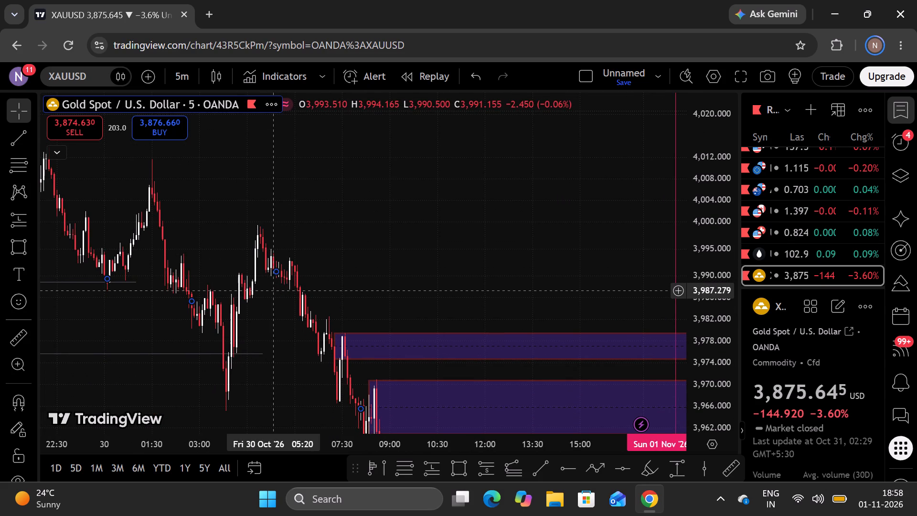
left_click_drag(293, 299, 215, 254)
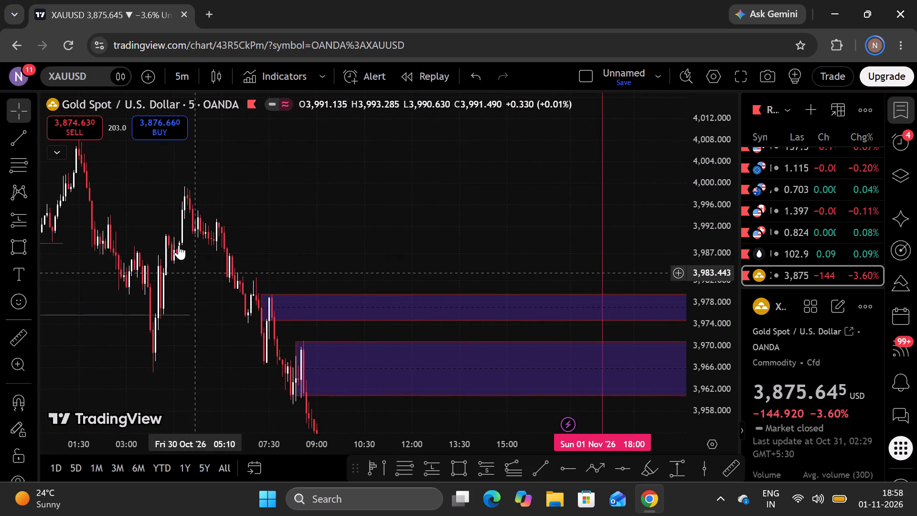
left_click_drag(178, 234, 247, 294)
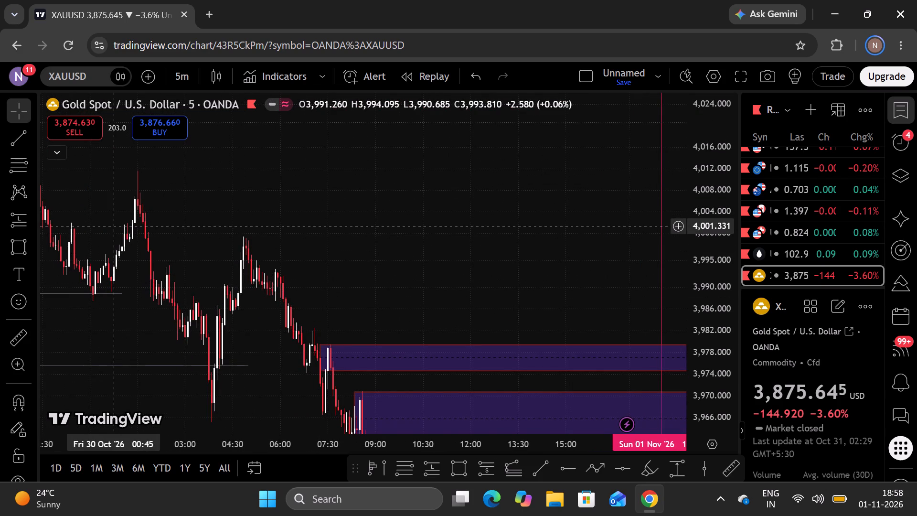
left_click(460, 469)
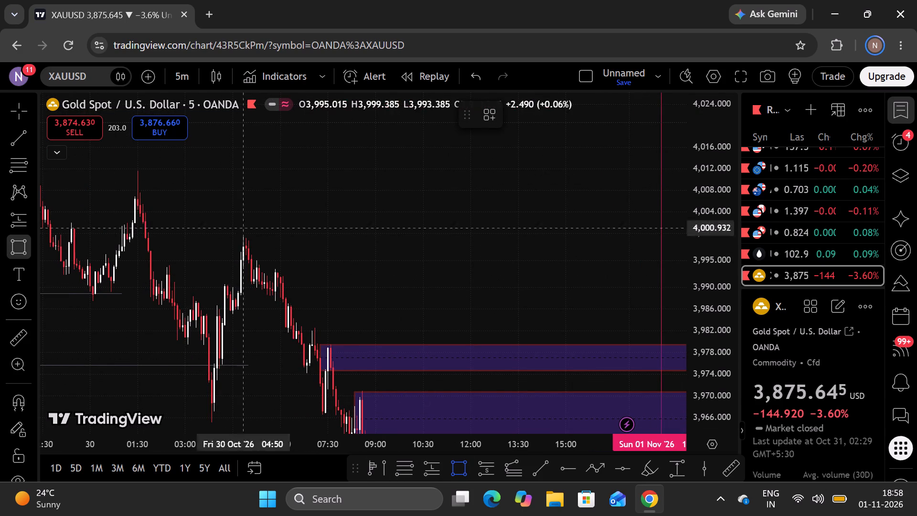
left_click_drag(111, 224, 127, 223)
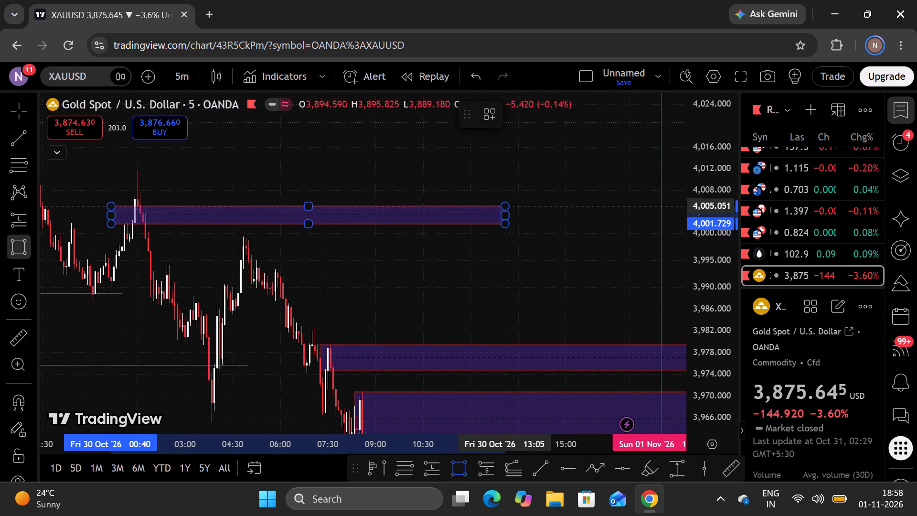
left_click(514, 203)
Extend the right edge of the 4,001.7–4,005.7 zone to about 11:50 on 02 Nov.
left_click_drag(501, 263, 117, 262)
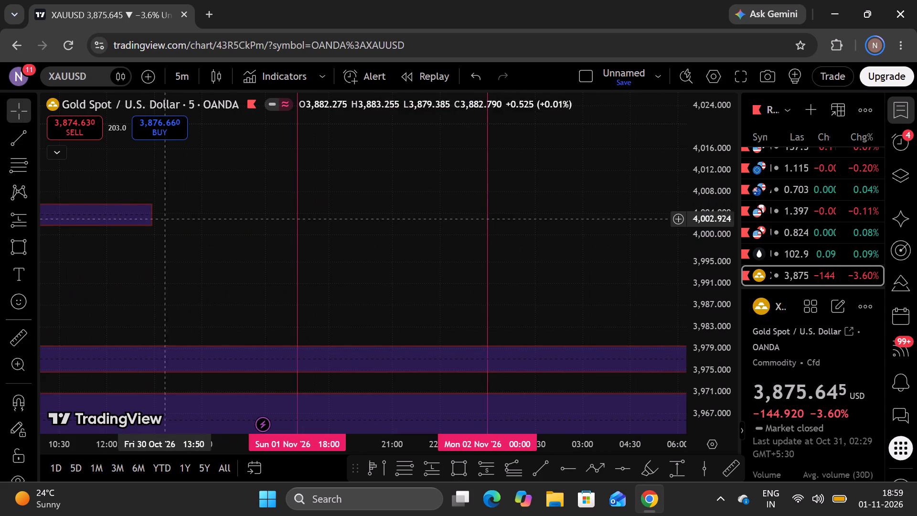
left_click_drag(151, 218, 655, 241)
left_click_drag(621, 268, 383, 279)
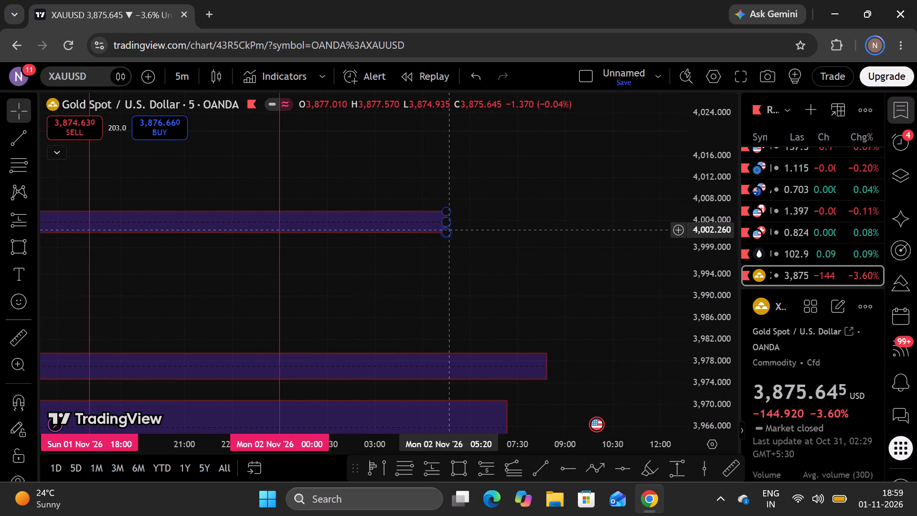
left_click_drag(445, 224, 654, 240)
Review all the marked supply zones against the 29–30 Oct price decline on the 5-minute chart.
left_click_drag(578, 285, 741, 314)
scroll(638, 257, "down", 6)
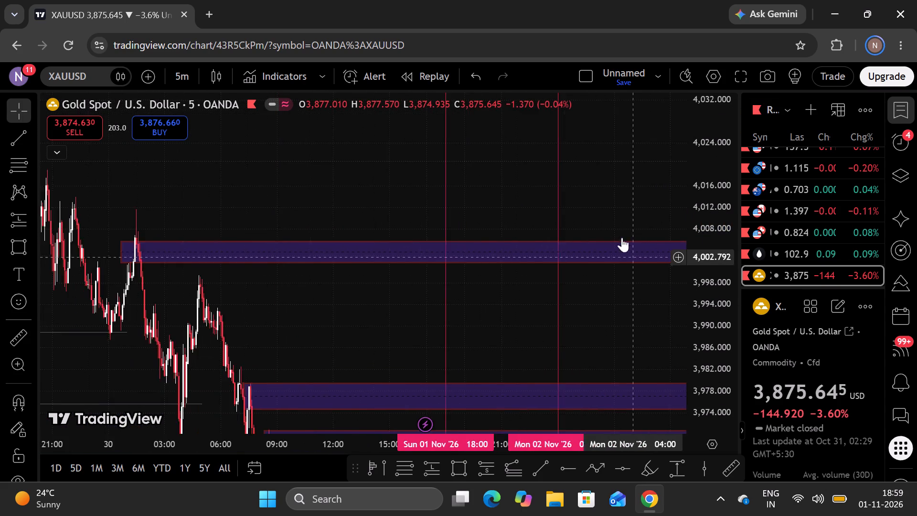
scroll(622, 237, "down", 4)
left_click_drag(701, 172, 715, 299)
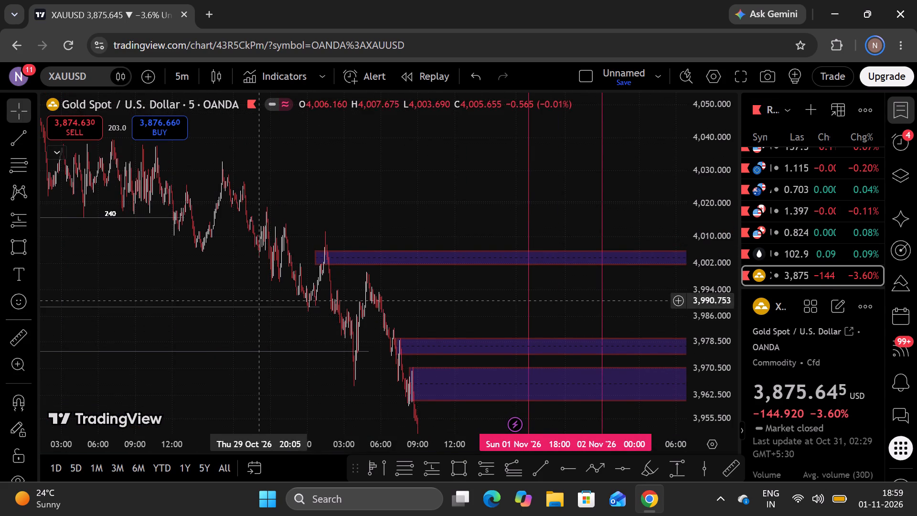
left_click_drag(256, 253, 154, 171)
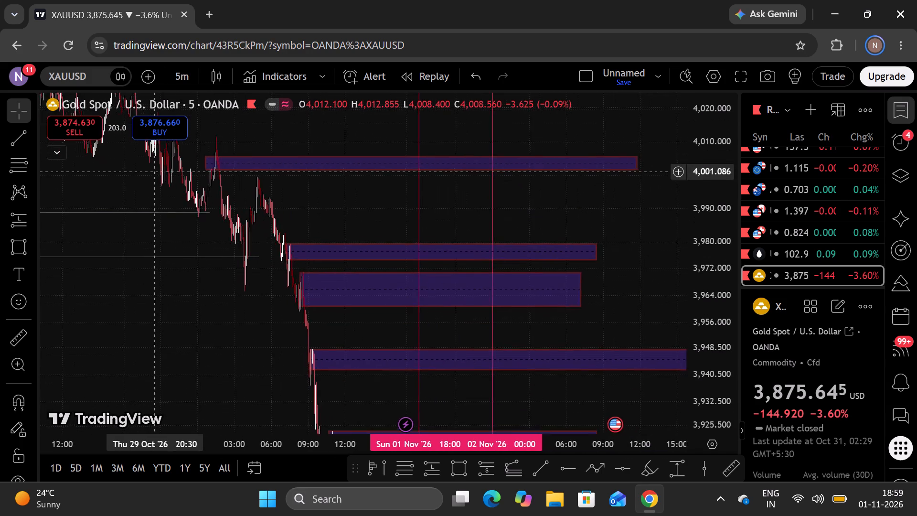
left_click_drag(154, 171, 149, 164)
left_click_drag(174, 320, 160, 201)
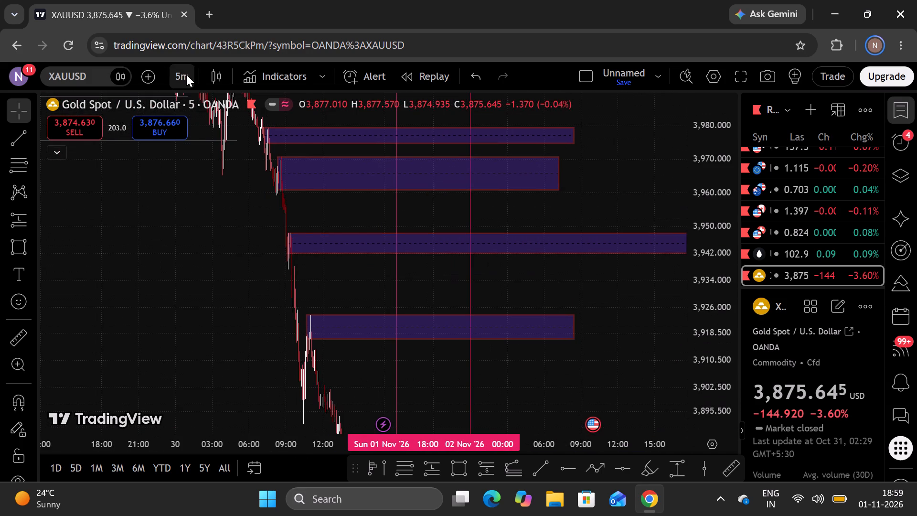
Switch the chart to the 4-hour timeframe and examine the marked zones against the latest candles.
left_click(186, 75)
left_click(214, 452)
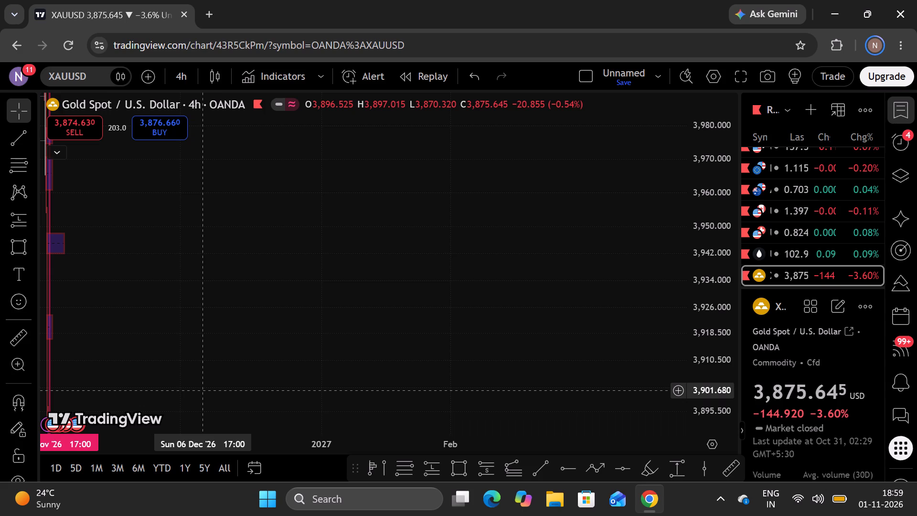
left_click_drag(190, 326, 629, 335)
left_click_drag(712, 171, 694, 248)
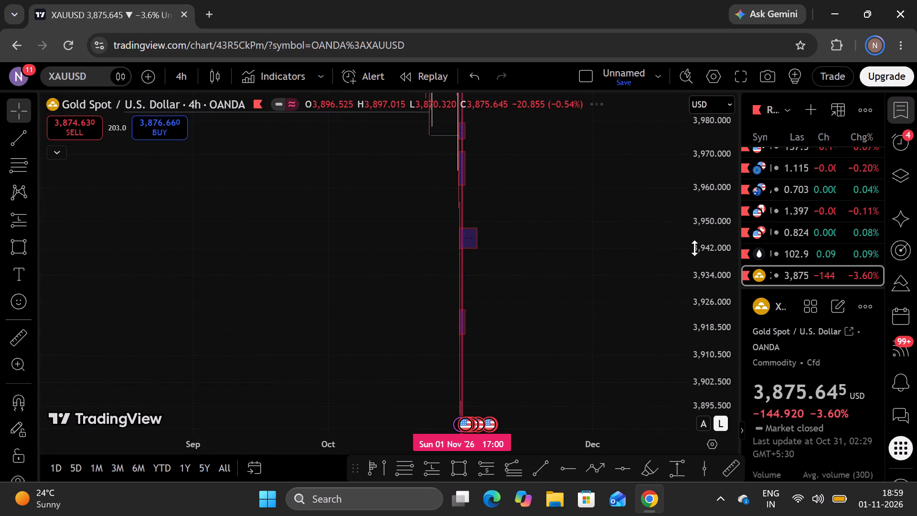
left_click_drag(694, 248, 670, 507)
scroll(565, 356, "up", 15)
left_click_drag(337, 369, 741, 354)
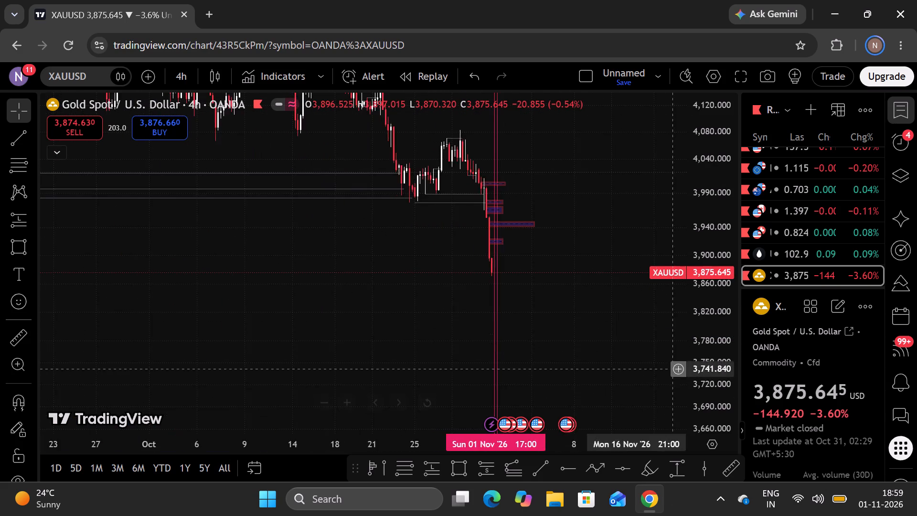
scroll(658, 373, "up", 8)
left_click_drag(418, 293, 627, 384)
scroll(542, 364, "up", 8)
left_click_drag(459, 374, 606, 301)
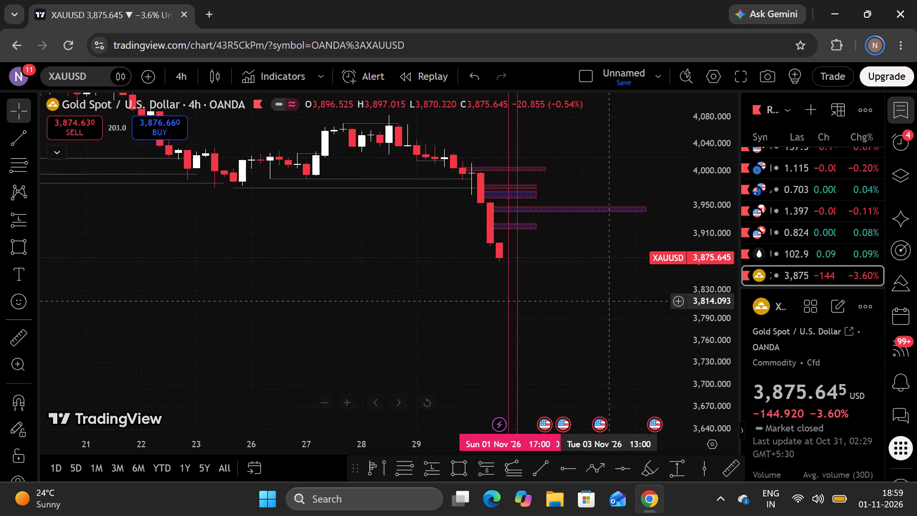
left_click_drag(712, 381, 705, 193)
left_click_drag(649, 284, 535, 403)
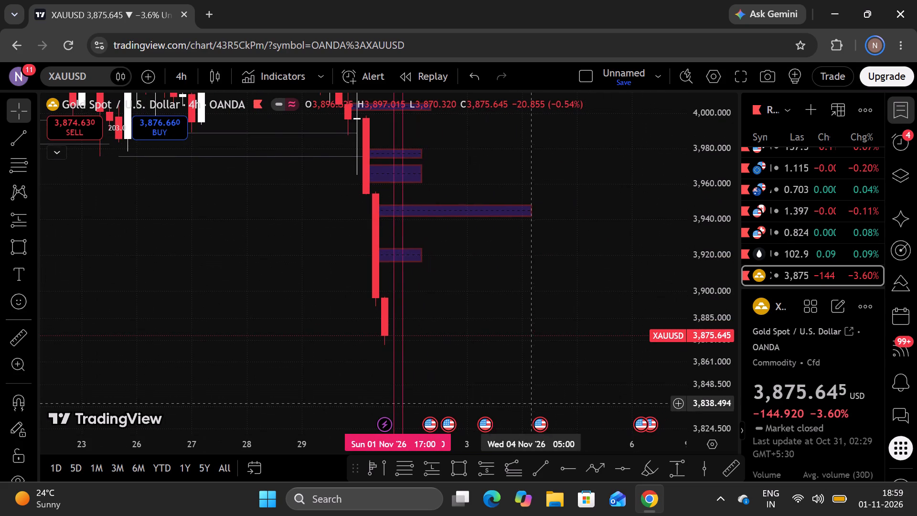
left_click_drag(539, 315, 541, 327)
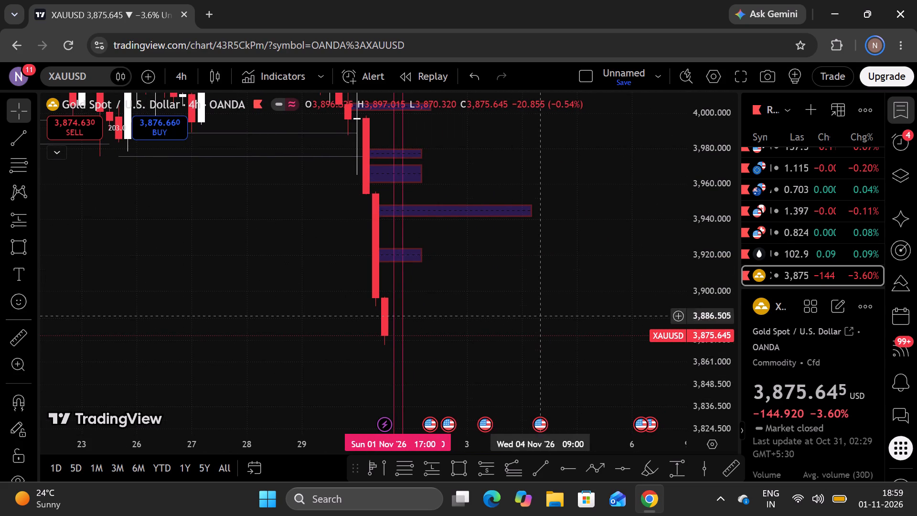
left_click_drag(541, 327, 554, 338)
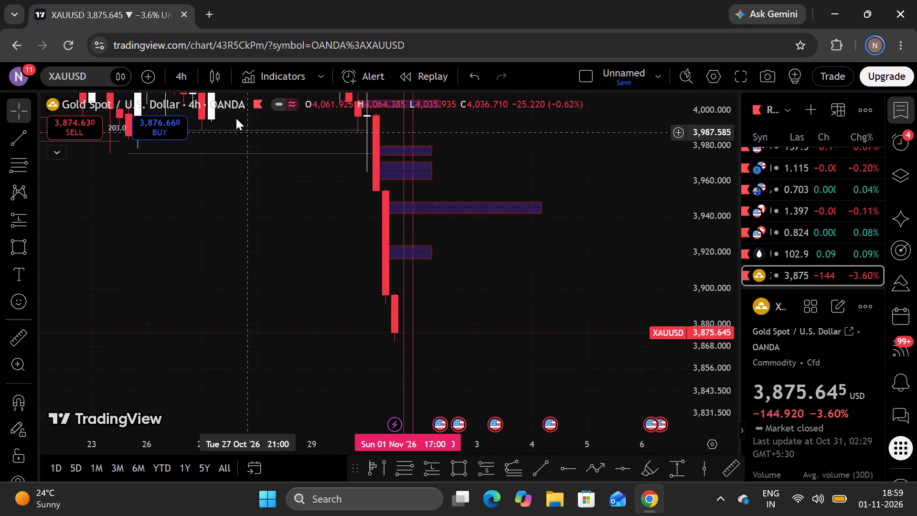
Switch the chart to the 1-day timeframe.
left_click(194, 66)
scroll(272, 447, "down", 1)
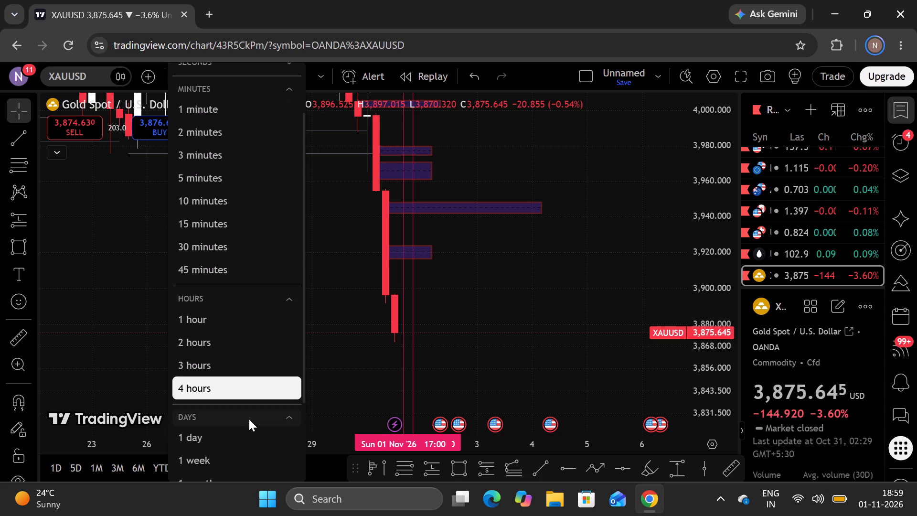
left_click(250, 432)
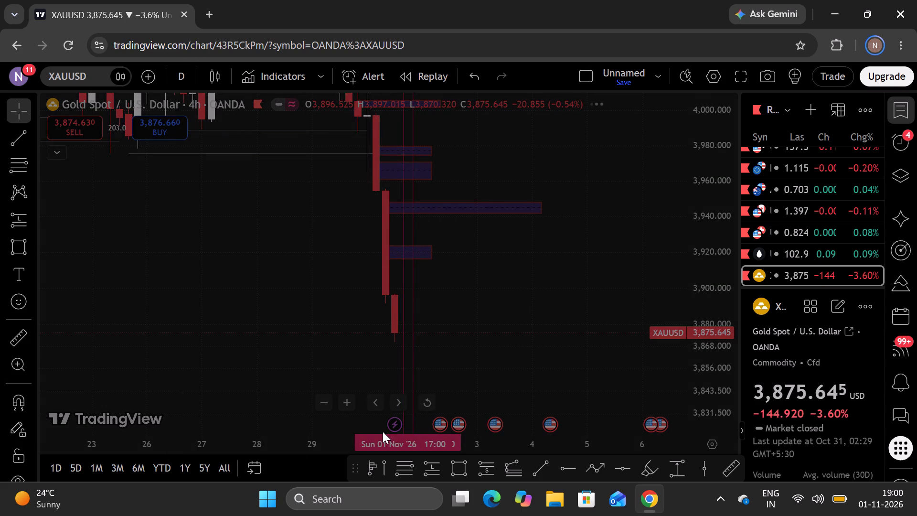
Add a Fibonacci retracement on the 30 Oct daily candle, from its low near 3,870.5 up to its high near 4,026, ending at 03 Nov.
left_click_drag(346, 290, 622, 464)
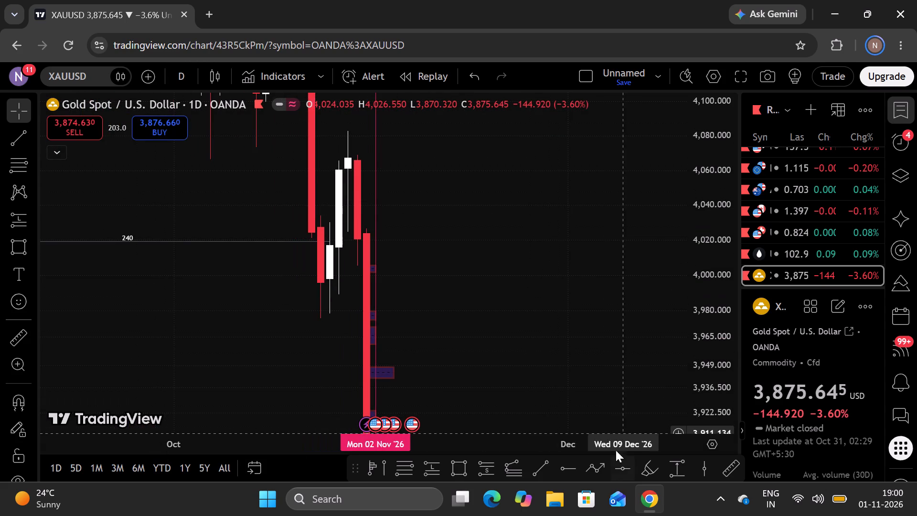
left_click_drag(714, 181, 711, 452)
scroll(437, 381, "up", 7)
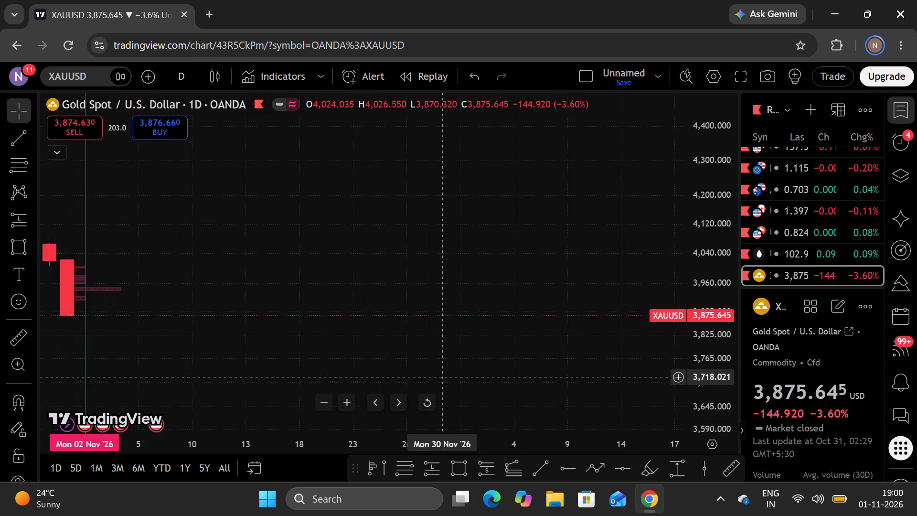
left_click_drag(315, 369, 605, 405)
scroll(530, 336, "up", 3)
left_click_drag(398, 300, 598, 234)
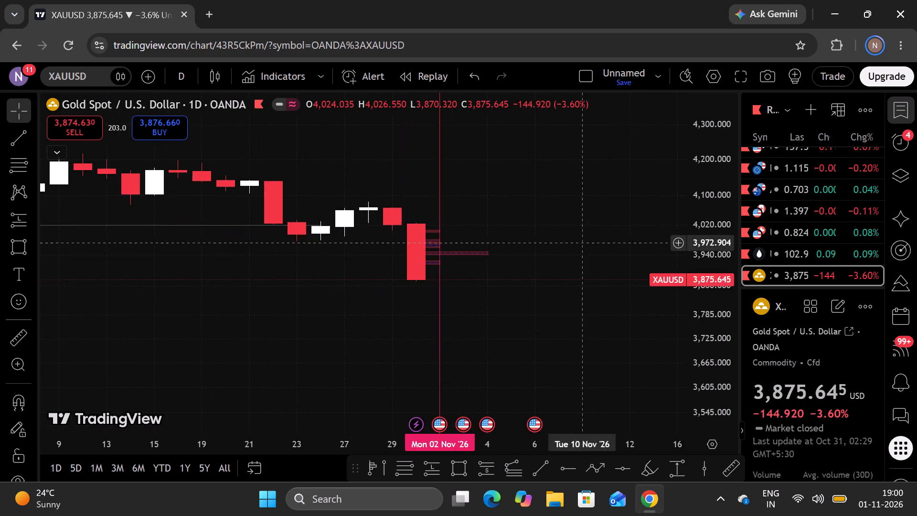
left_click_drag(706, 337, 691, 88)
left_click_drag(587, 144, 567, 285)
scroll(557, 282, "up", 5)
left_click_drag(462, 268, 633, 222)
scroll(622, 248, "up", 5)
left_click_drag(455, 218, 547, 279)
left_click_drag(545, 265, 546, 228)
left_click_drag(546, 228, 547, 218)
left_click(396, 471)
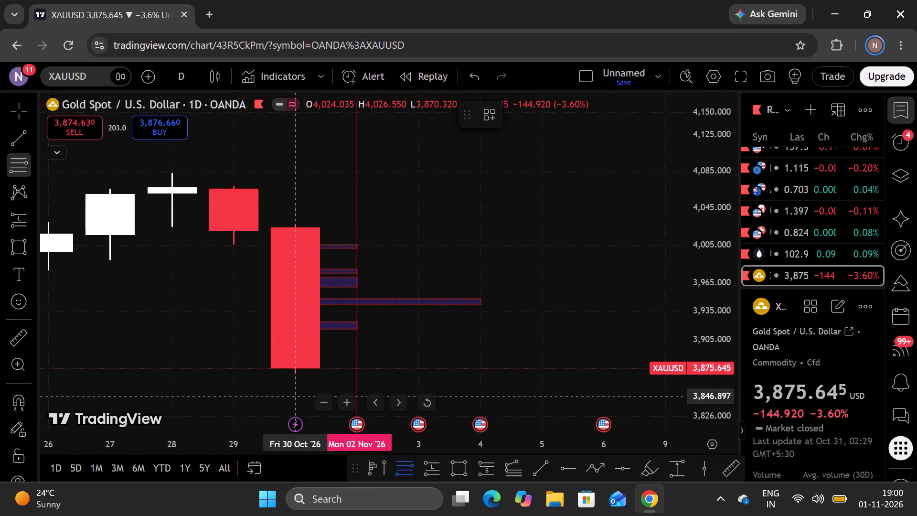
left_click(294, 373)
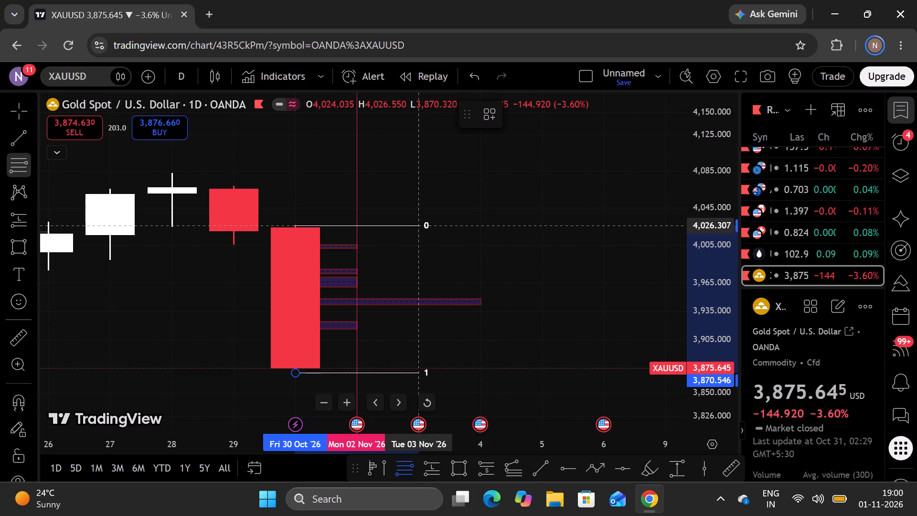
left_click(421, 225)
left_click(491, 262)
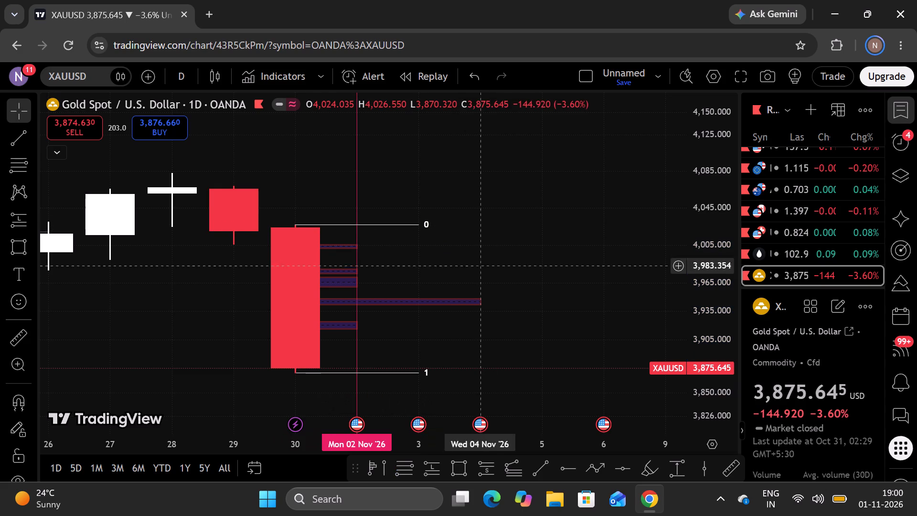
Draw a rectangle zone at the 30 Oct daily candle's high, about 4,024.8–4,030.2, extending to 04 Nov.
left_click(452, 472)
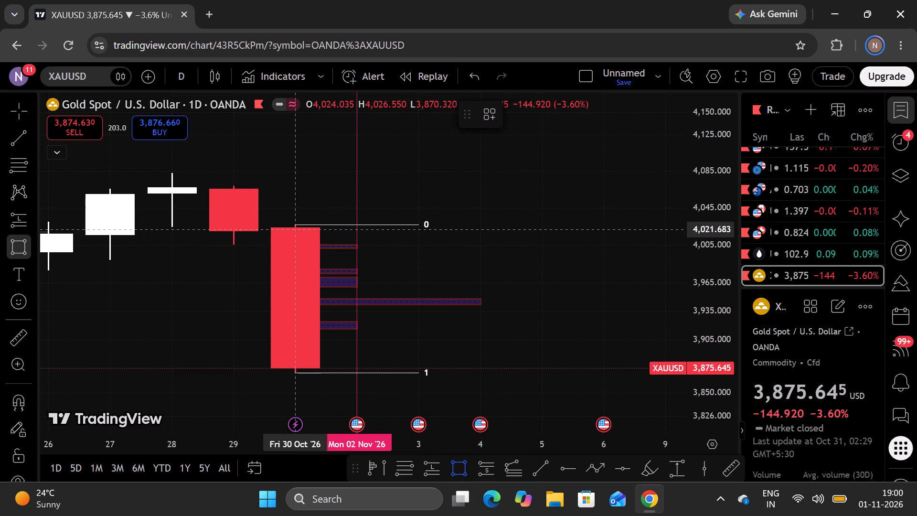
left_click(279, 227)
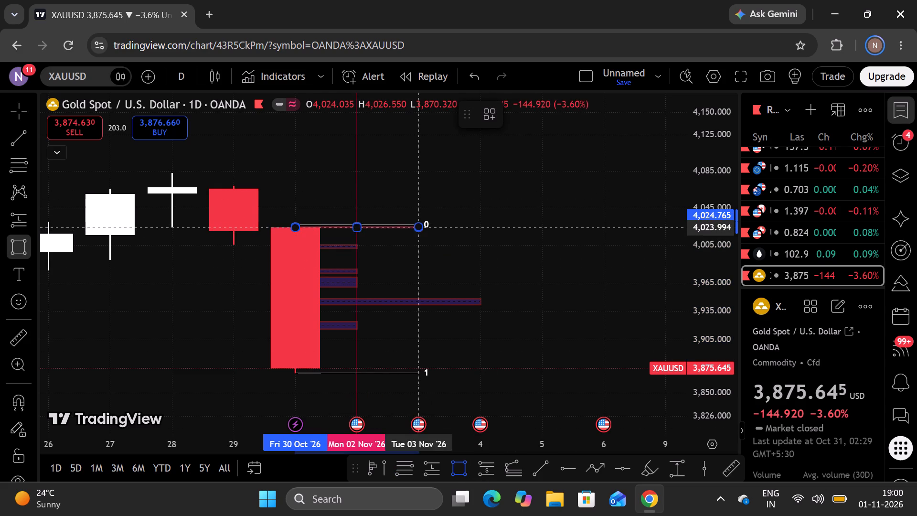
left_click(456, 222)
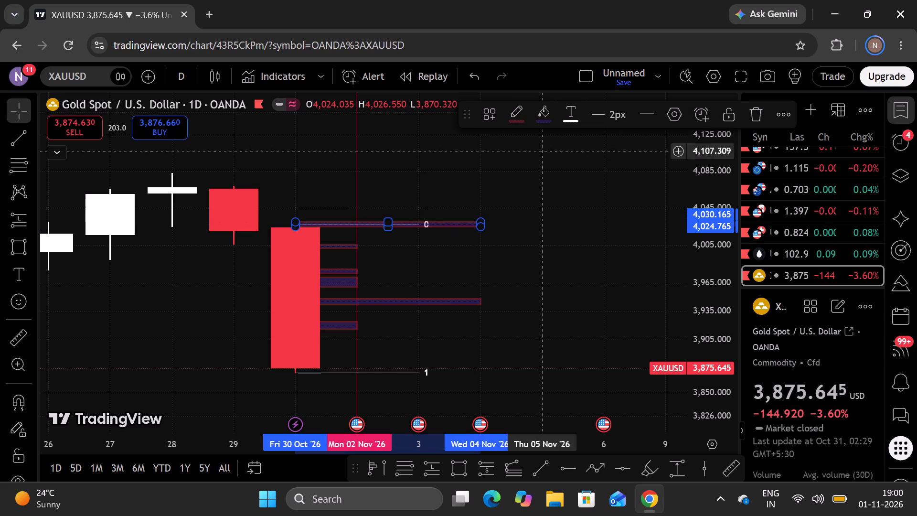
Set the fill colour of the new rectangle at the daily high to red.
left_click(516, 121)
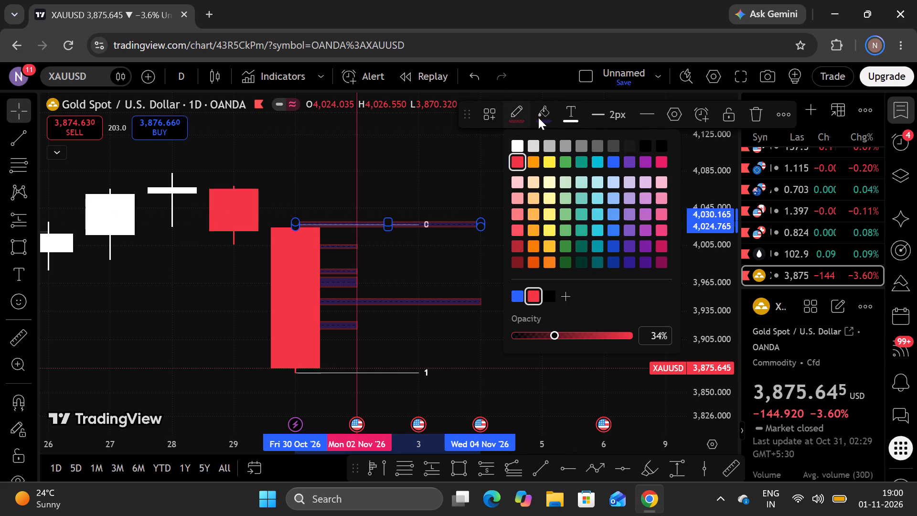
left_click(539, 117)
left_click(539, 158)
left_click_drag(523, 181, 525, 174)
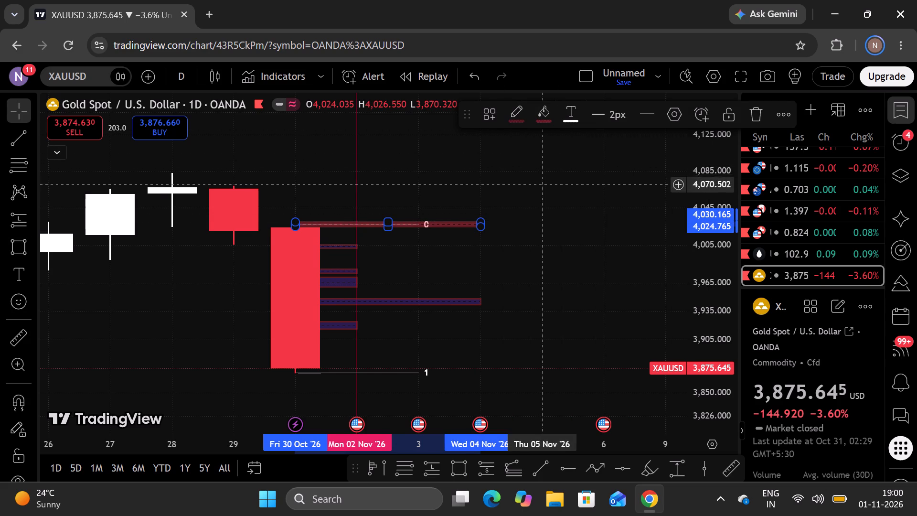
Draw a matching red rectangle zone at the 30 Oct daily candle's low, about 3,869–3,875, extending to 04 Nov.
left_click_drag(525, 174, 527, 136)
left_click(451, 467)
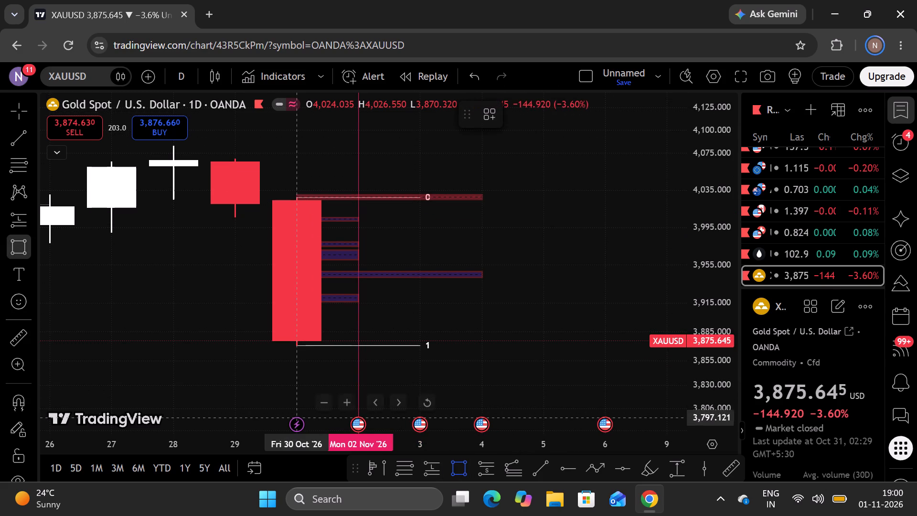
left_click(291, 347)
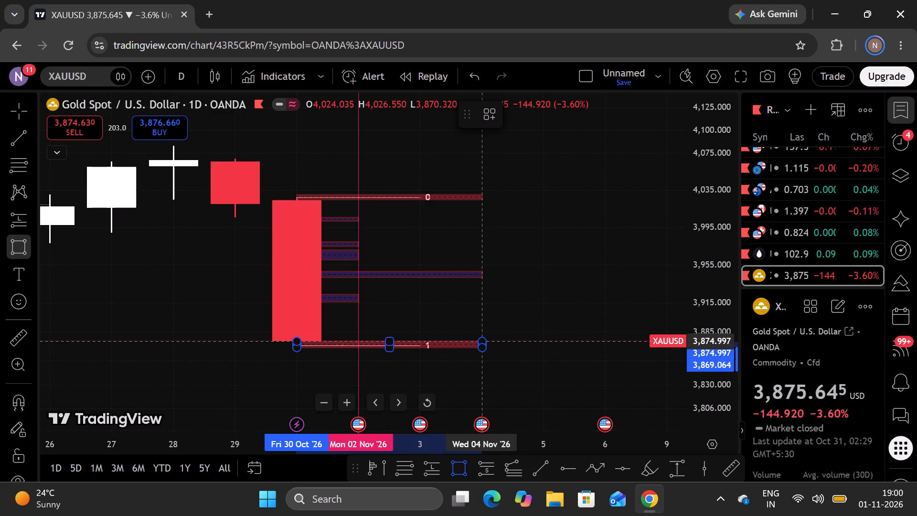
left_click(456, 343)
left_click(449, 375)
Switch the chart to the 4-hour timeframe at the most recent candles.
left_click_drag(469, 378, 470, 386)
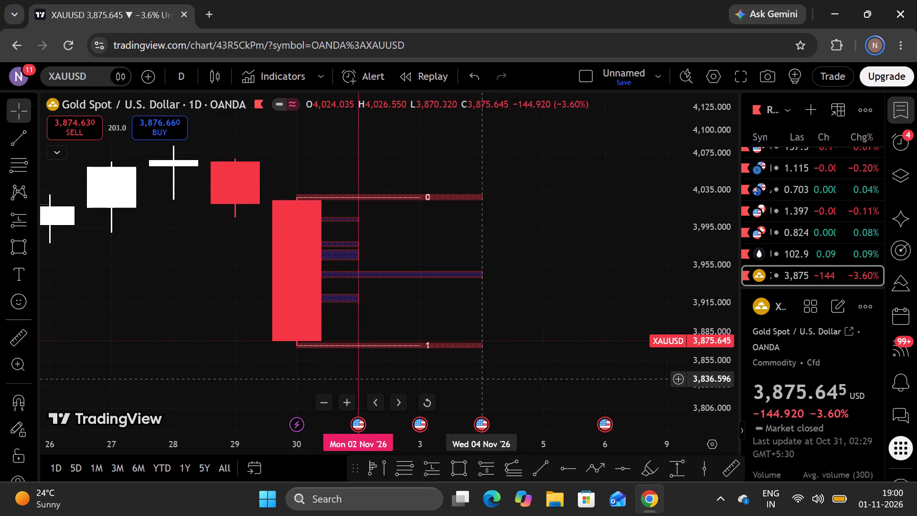
left_click_drag(470, 386, 471, 391)
left_click(181, 80)
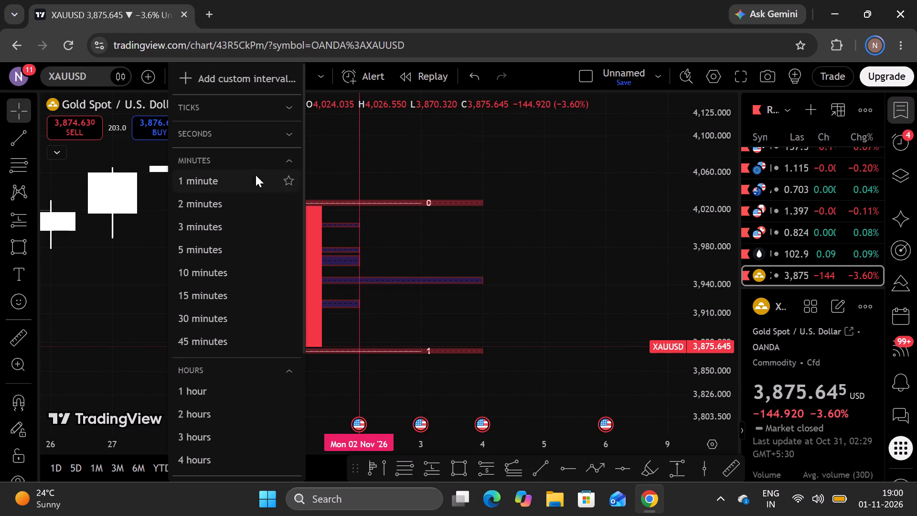
left_click(214, 456)
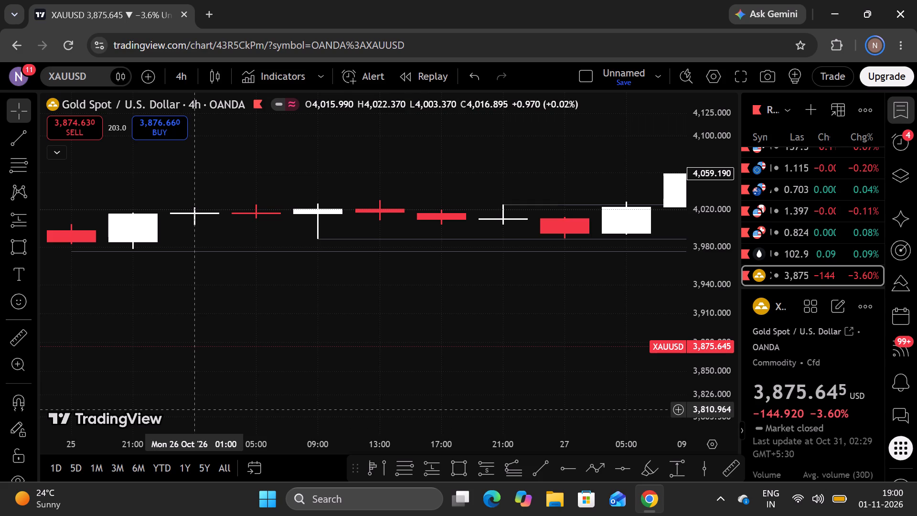
left_click_drag(277, 325, 68, 360)
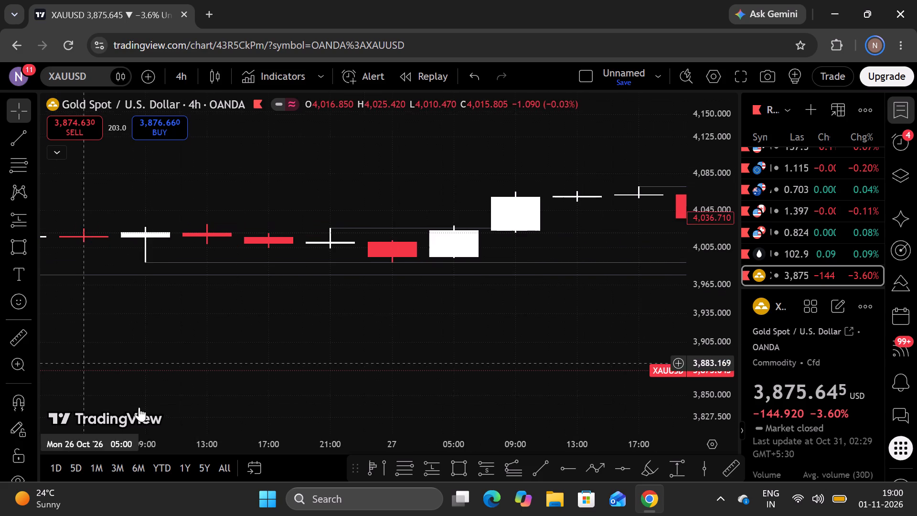
left_click(661, 404)
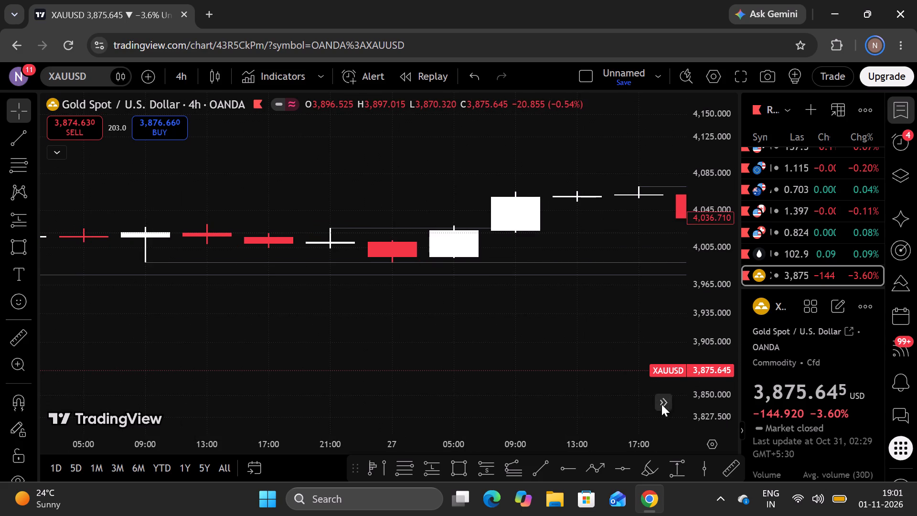
scroll(553, 353, "down", 15)
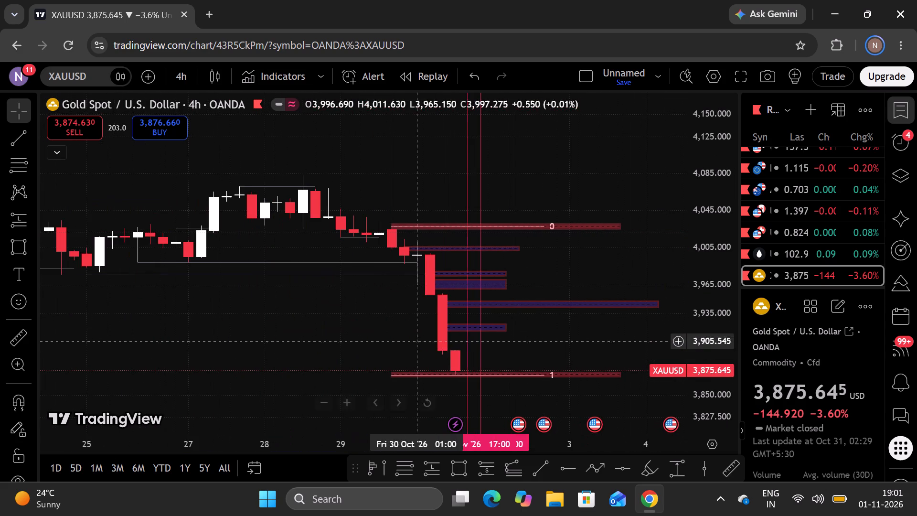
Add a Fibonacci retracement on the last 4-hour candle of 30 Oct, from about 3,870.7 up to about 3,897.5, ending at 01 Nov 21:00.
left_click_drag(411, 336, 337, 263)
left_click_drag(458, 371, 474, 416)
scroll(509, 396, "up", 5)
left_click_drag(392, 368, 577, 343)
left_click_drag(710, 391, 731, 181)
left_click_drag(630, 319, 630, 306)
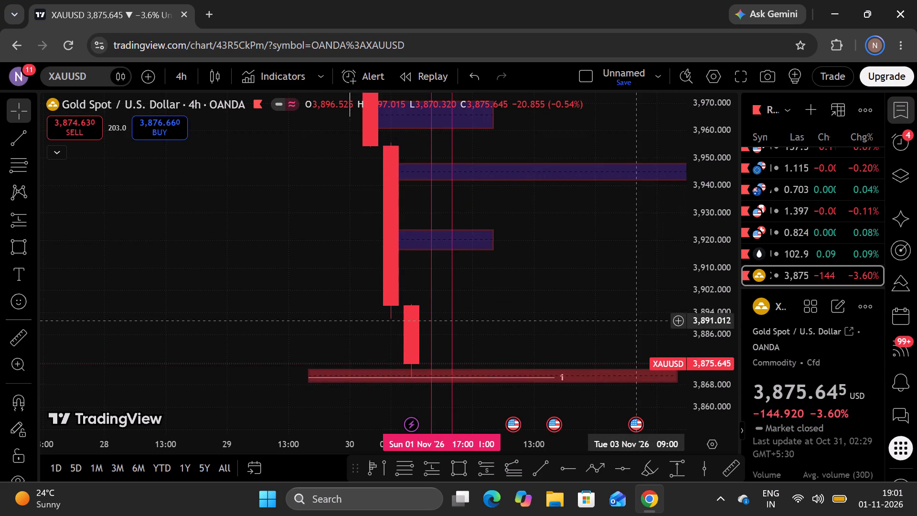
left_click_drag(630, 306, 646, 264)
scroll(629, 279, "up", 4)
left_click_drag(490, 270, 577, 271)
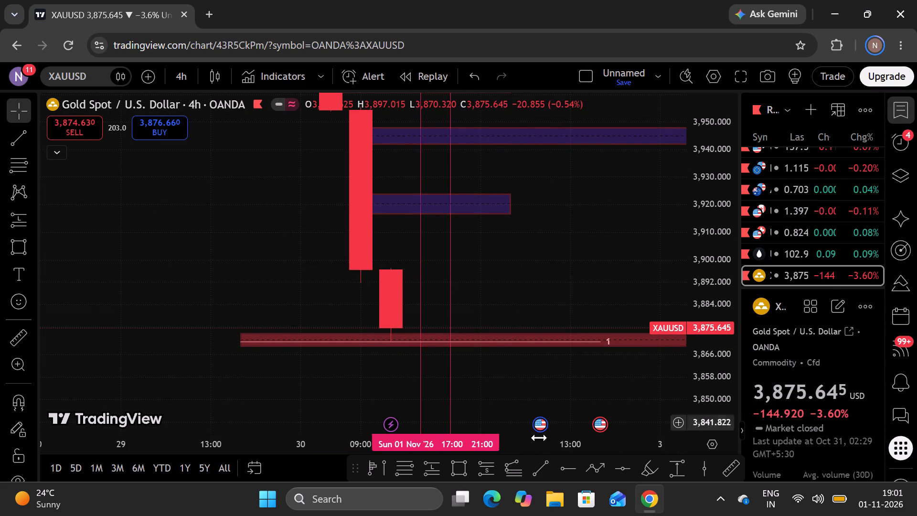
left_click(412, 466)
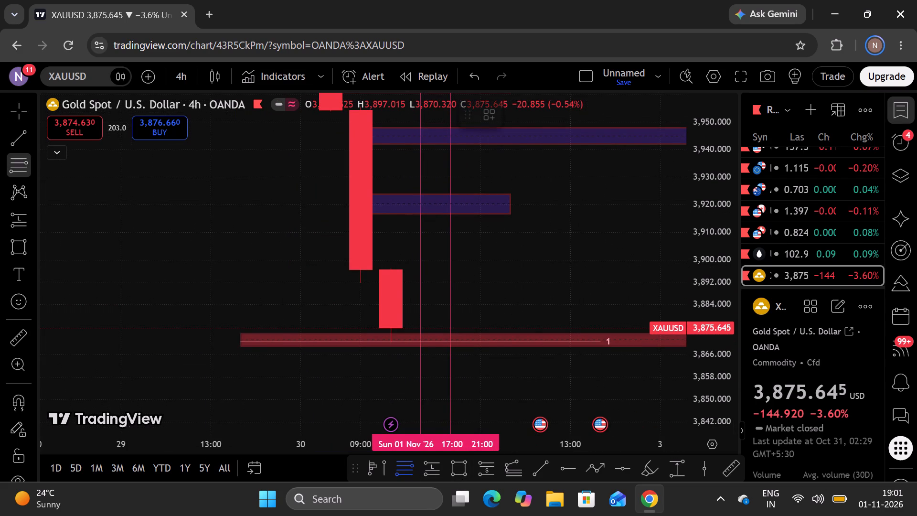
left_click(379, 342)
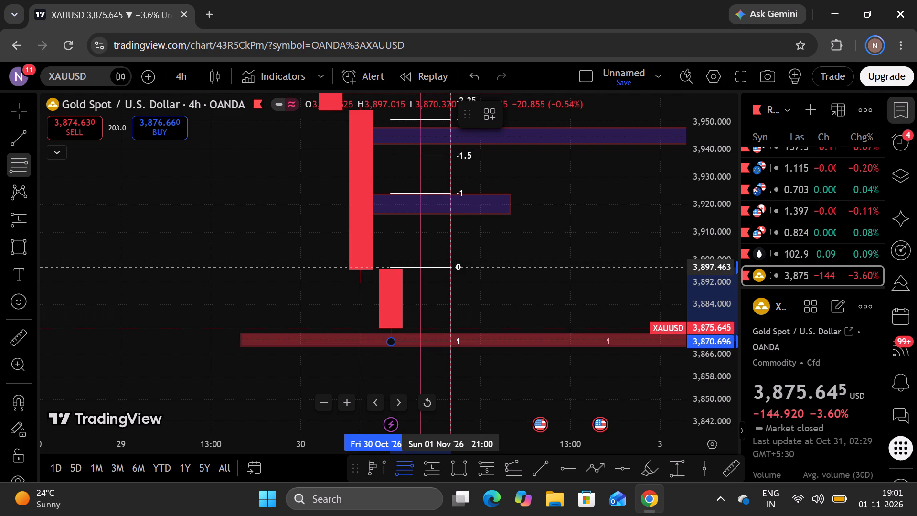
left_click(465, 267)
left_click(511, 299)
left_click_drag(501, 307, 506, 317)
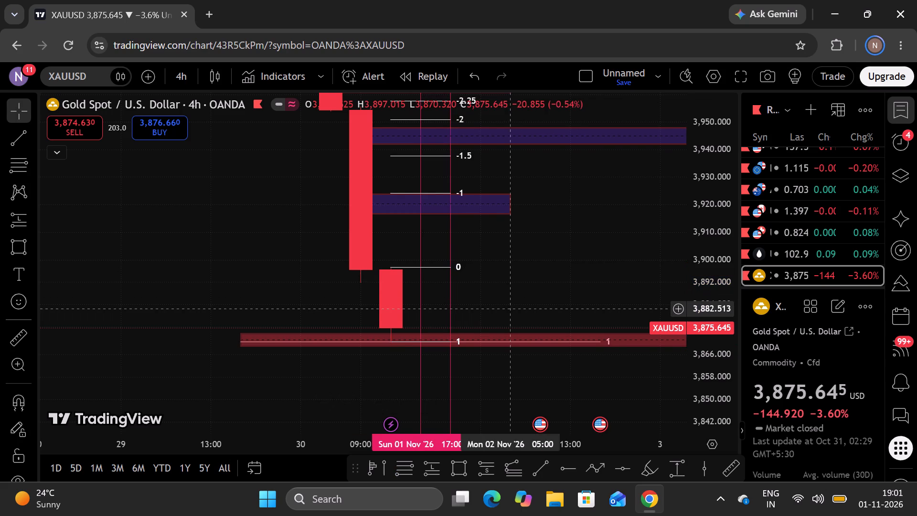
Draw a thin red rectangle zone at the last 4-hour candle's high, upward from about 3,896.7, spanning 30 Oct 13:00 to 02 Nov 01:00.
left_click_drag(506, 317, 505, 325)
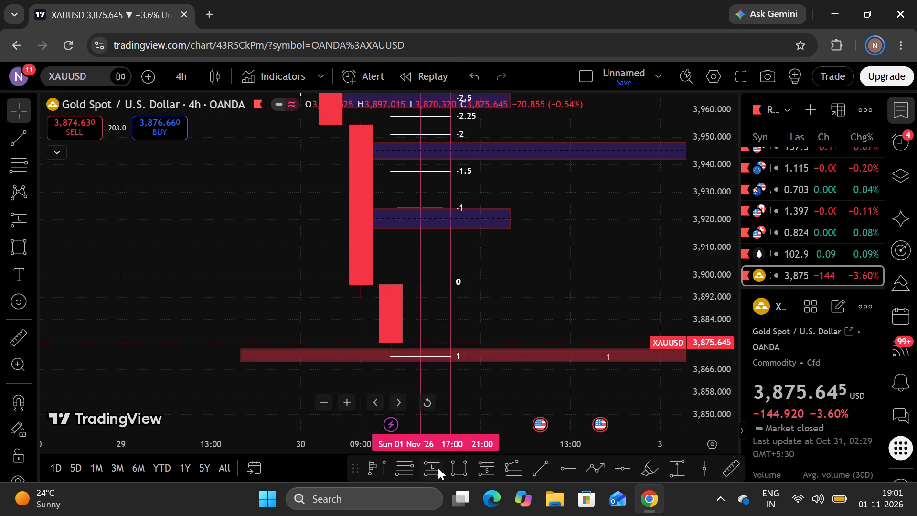
left_click(450, 469)
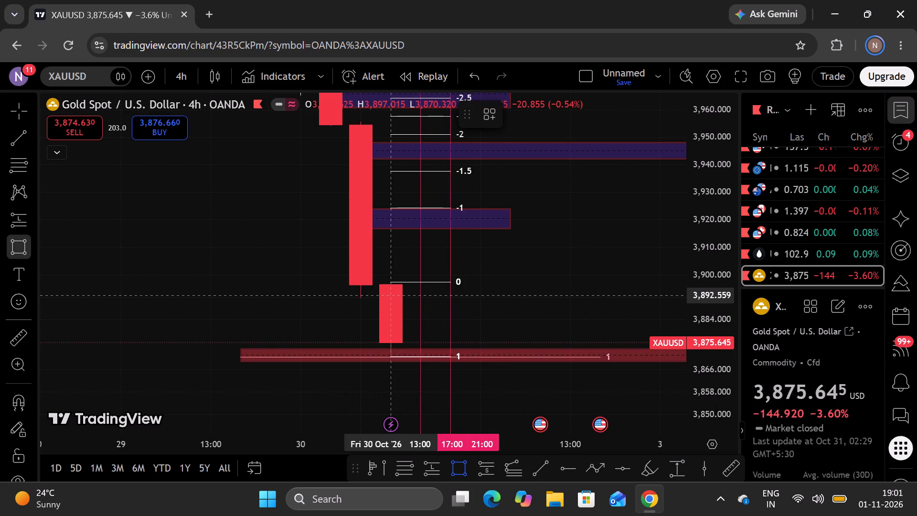
left_click(387, 284)
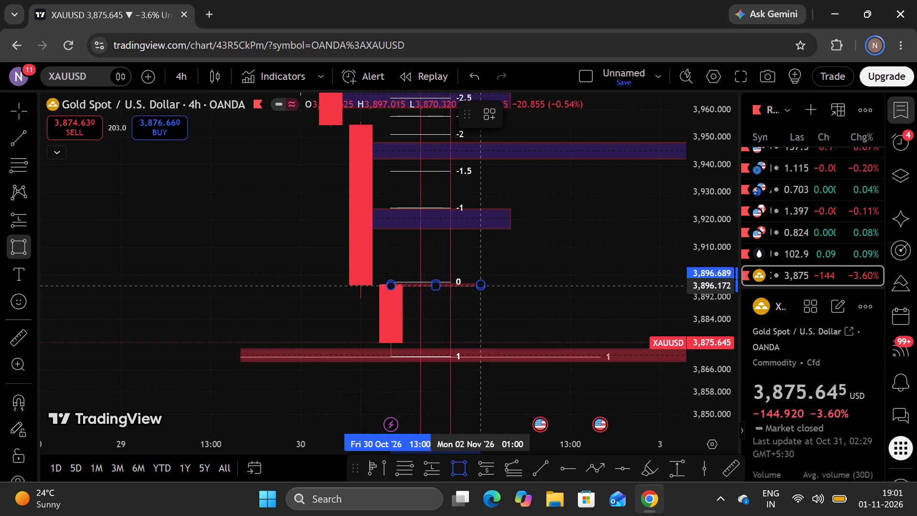
left_click(483, 280)
left_click(496, 311)
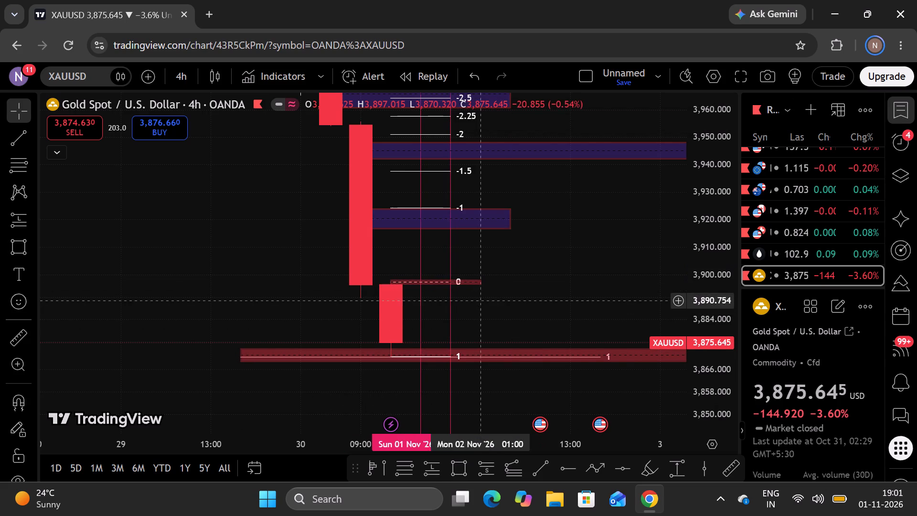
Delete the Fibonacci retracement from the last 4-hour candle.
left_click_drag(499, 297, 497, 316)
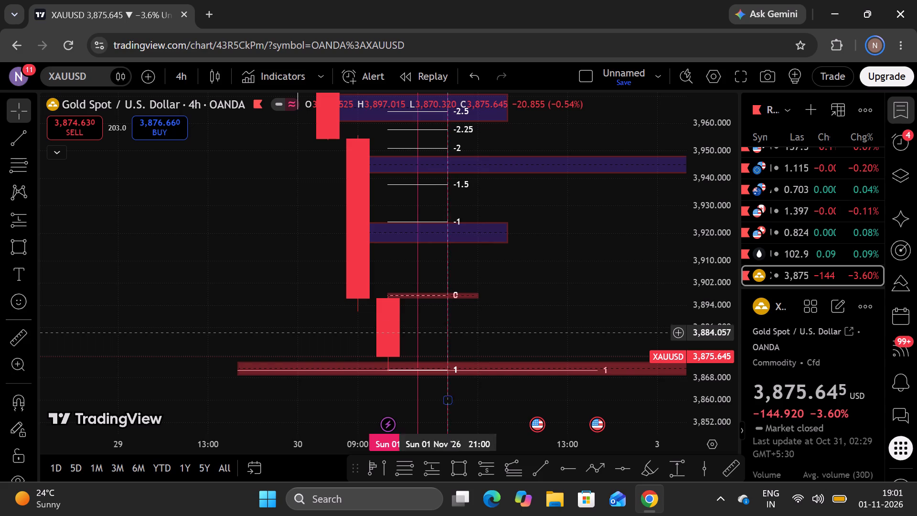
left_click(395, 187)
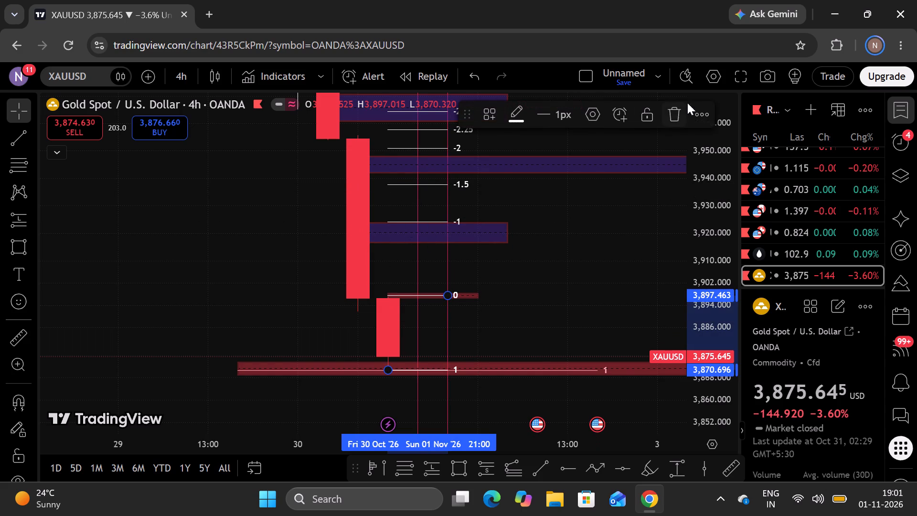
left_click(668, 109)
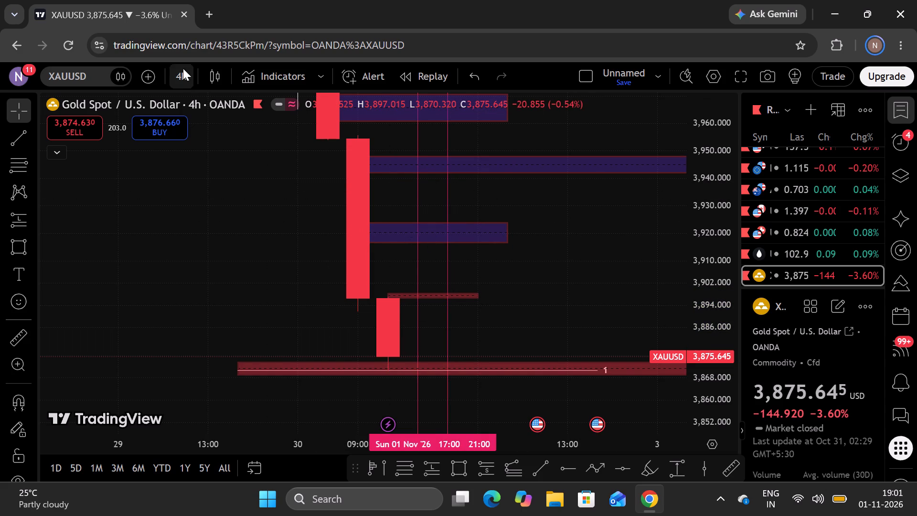
Switch the chart to the 1-hour timeframe, framing the latest candles between the two nearest red zones.
left_click(183, 68)
left_click(241, 393)
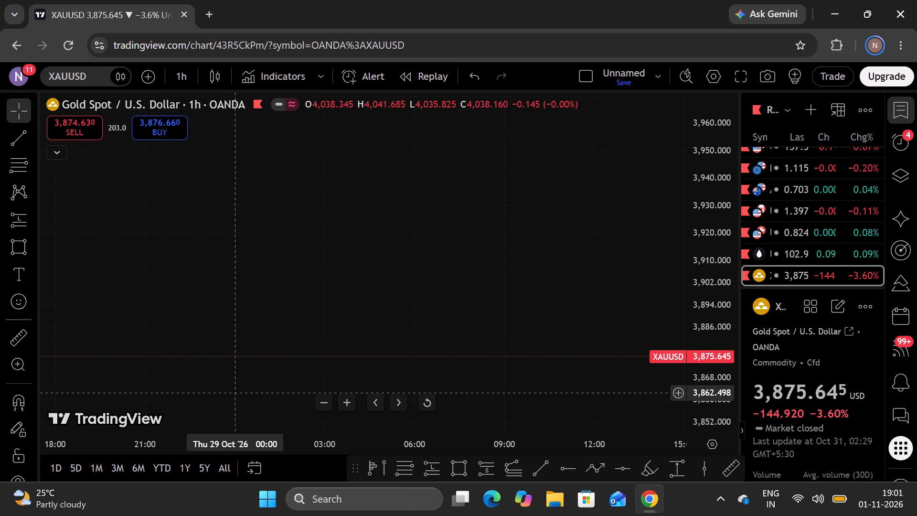
left_click_drag(385, 337, 216, 236)
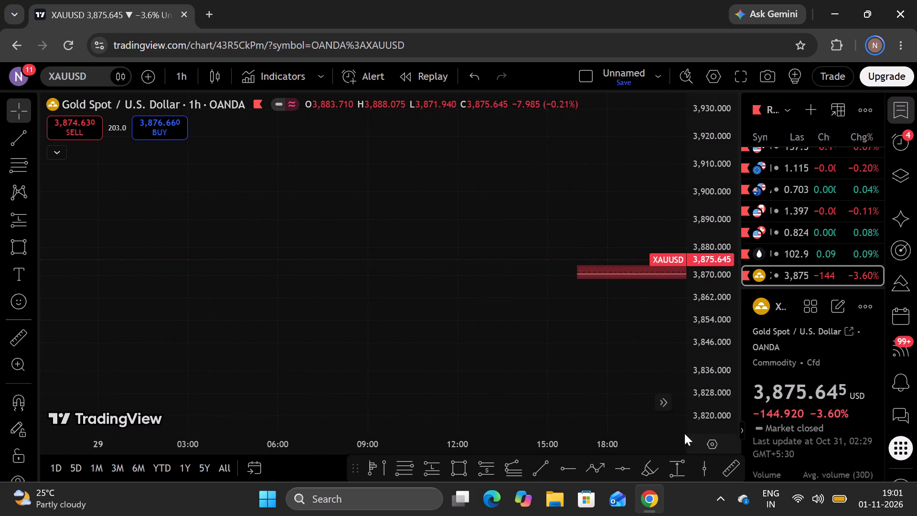
left_click(659, 400)
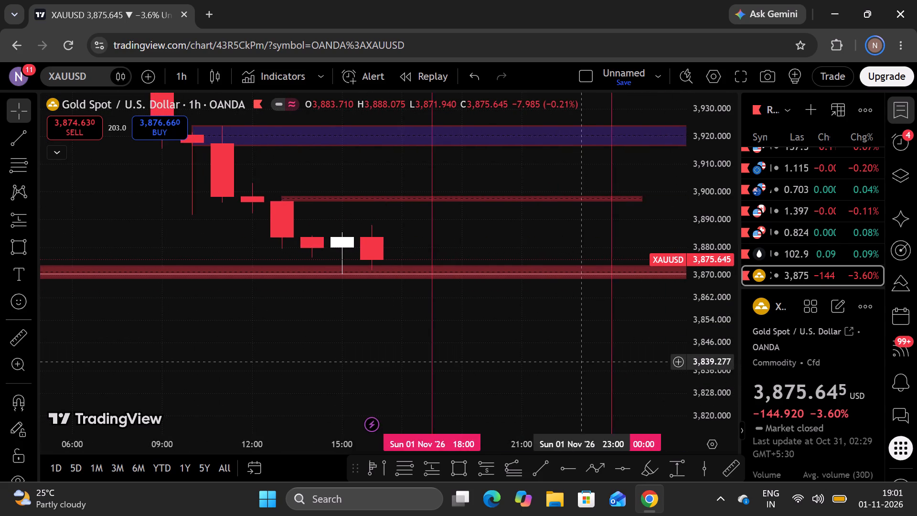
left_click_drag(572, 360, 502, 380)
left_click_drag(719, 393, 686, 151)
left_click_drag(447, 207, 488, 265)
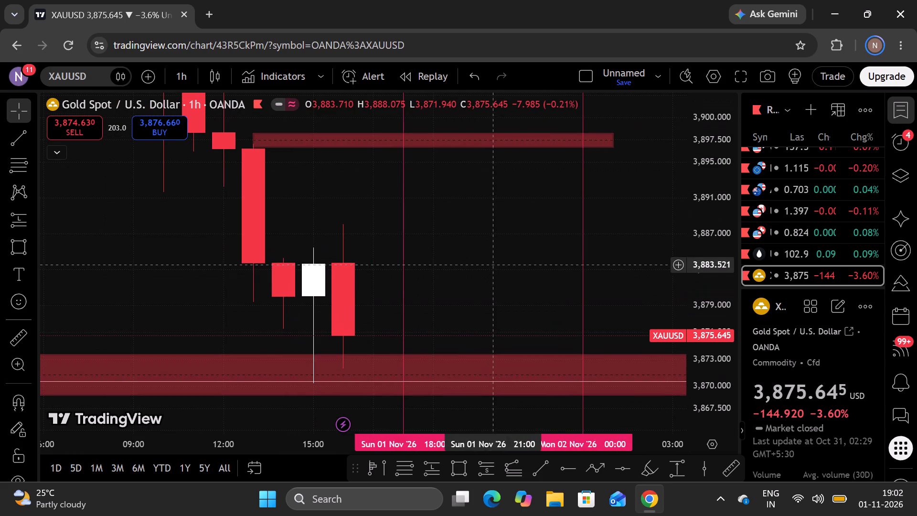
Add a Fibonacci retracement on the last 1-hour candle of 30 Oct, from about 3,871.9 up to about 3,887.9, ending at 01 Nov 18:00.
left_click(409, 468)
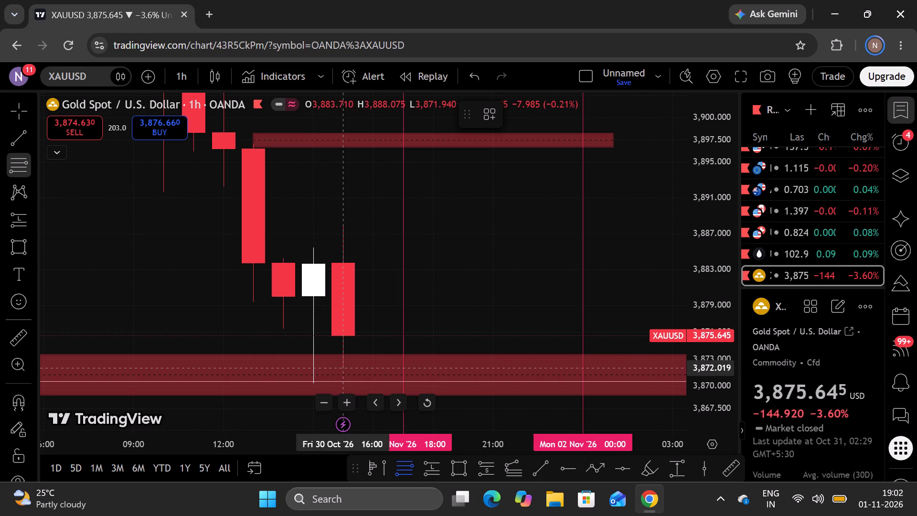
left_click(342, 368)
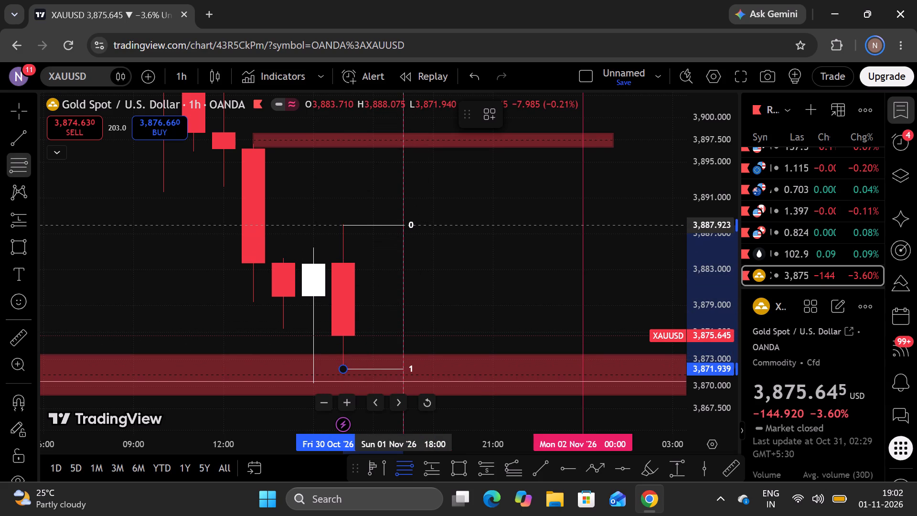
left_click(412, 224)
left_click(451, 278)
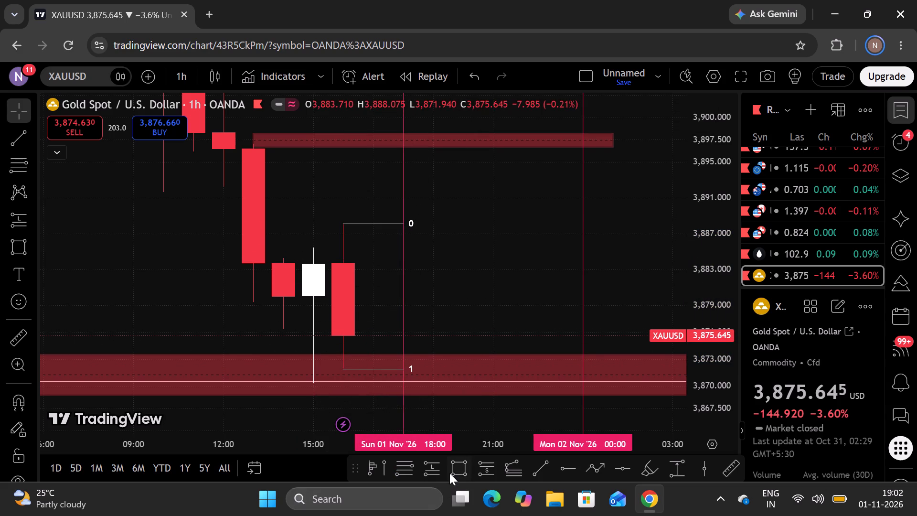
Draw a very thin red rectangle zone at the last 1-hour candle's low, about 3,871.8 to 3,872.2, spanning 30 Oct 16:00 to 01 Nov 19:00.
left_click(450, 472)
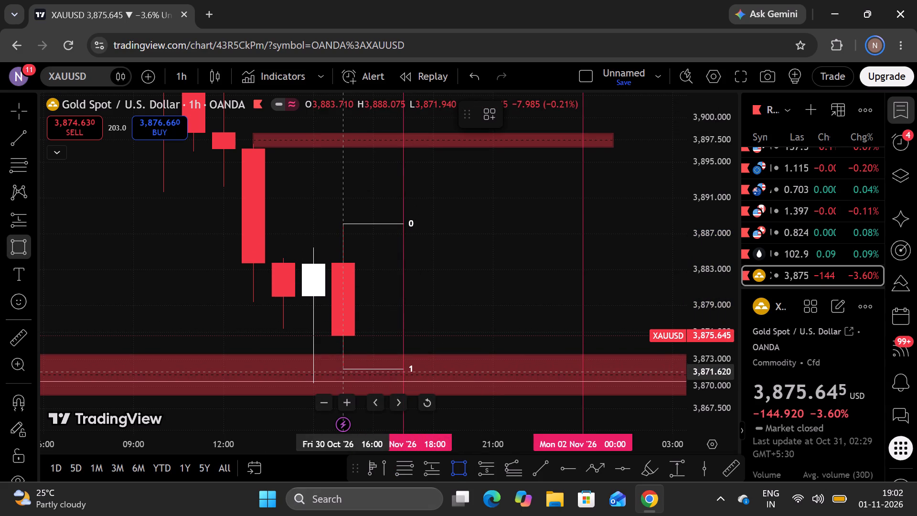
left_click(337, 370)
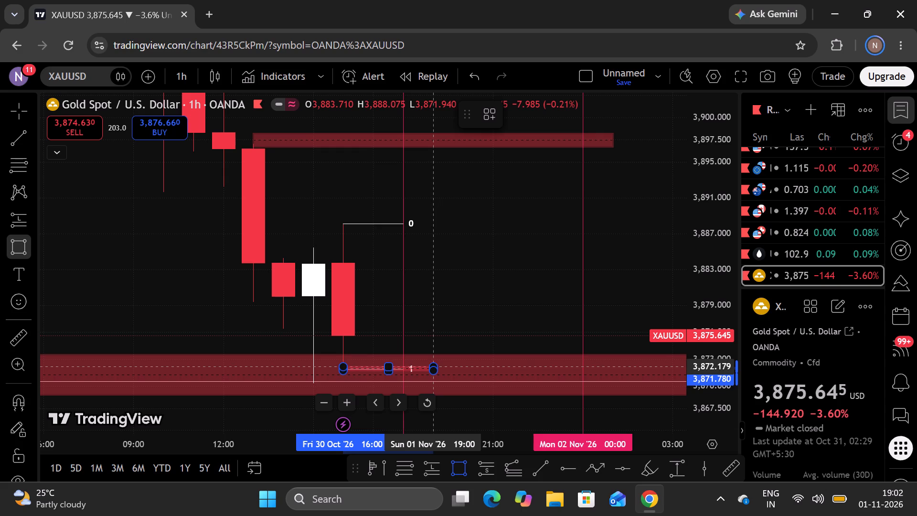
left_click(428, 366)
left_click(477, 291)
Draw a thin red rectangle zone at the last 1-hour candle's high, upward from about 3,887.9, spanning 30 Oct 16:00 to 01 Nov 19:00.
left_click(462, 471)
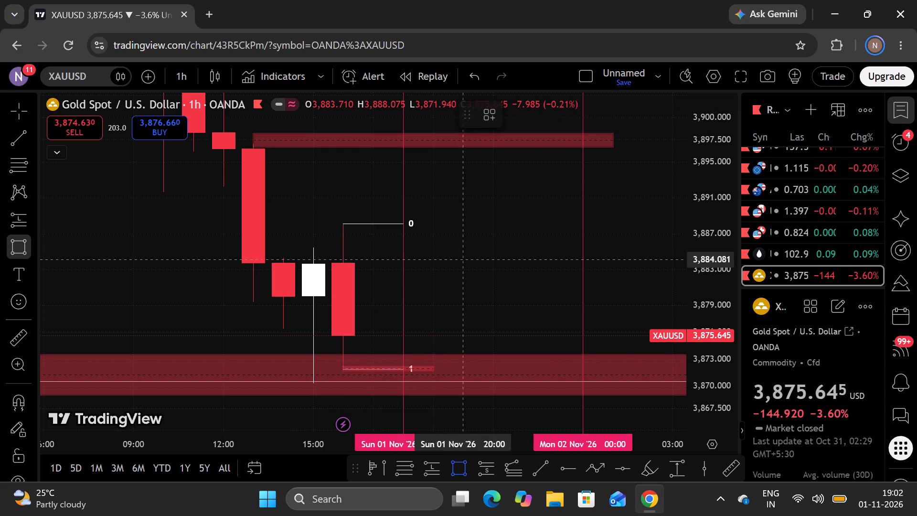
left_click(338, 226)
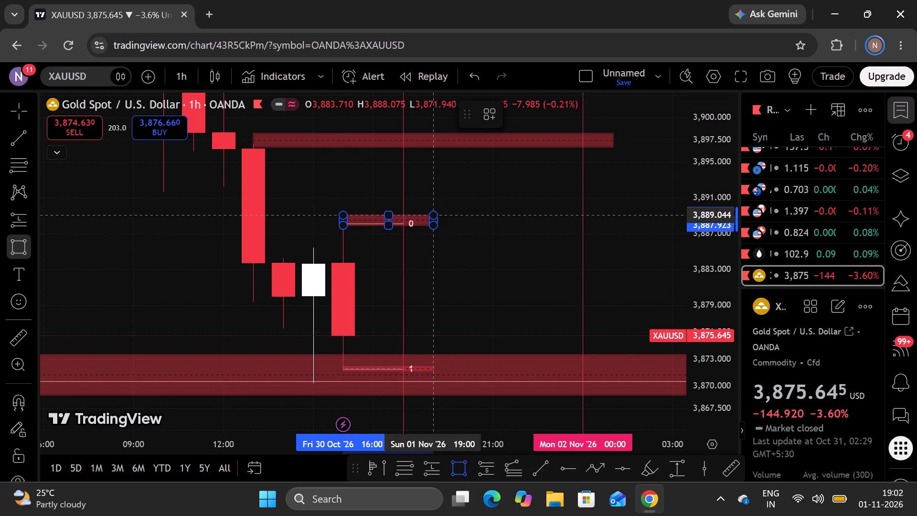
left_click(435, 220)
left_click(473, 261)
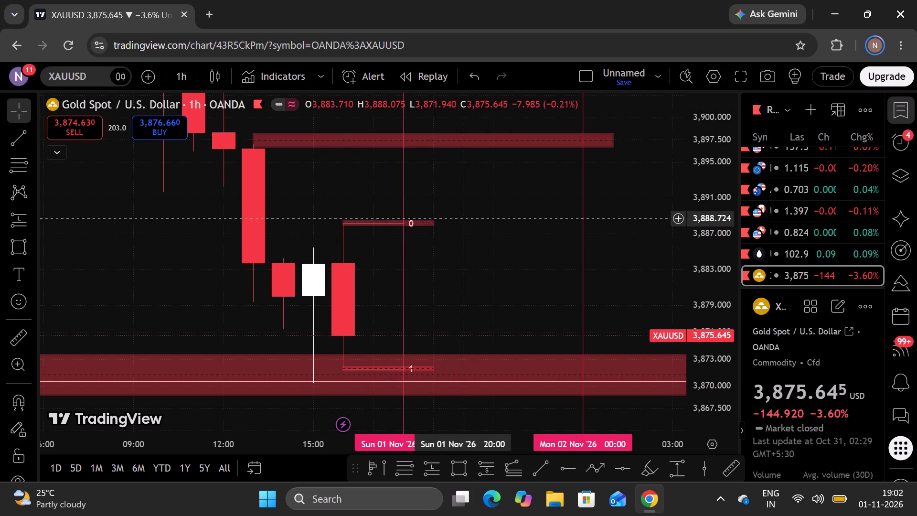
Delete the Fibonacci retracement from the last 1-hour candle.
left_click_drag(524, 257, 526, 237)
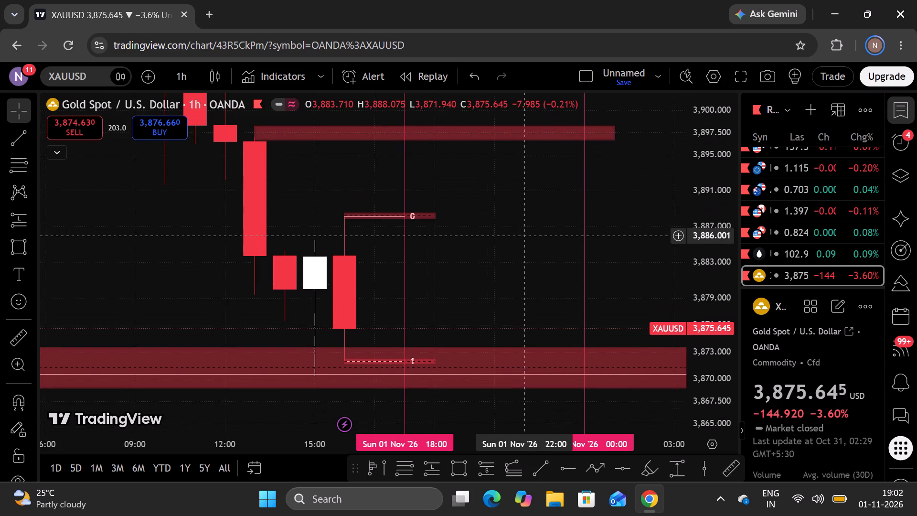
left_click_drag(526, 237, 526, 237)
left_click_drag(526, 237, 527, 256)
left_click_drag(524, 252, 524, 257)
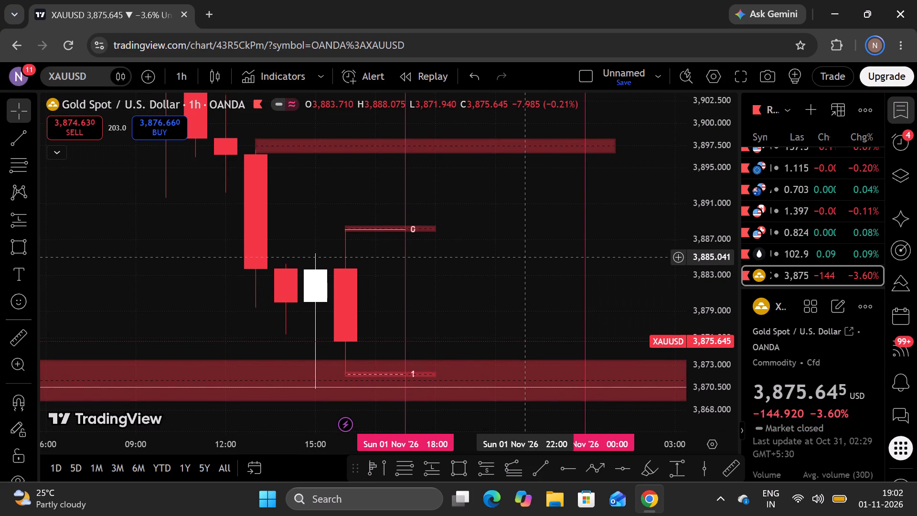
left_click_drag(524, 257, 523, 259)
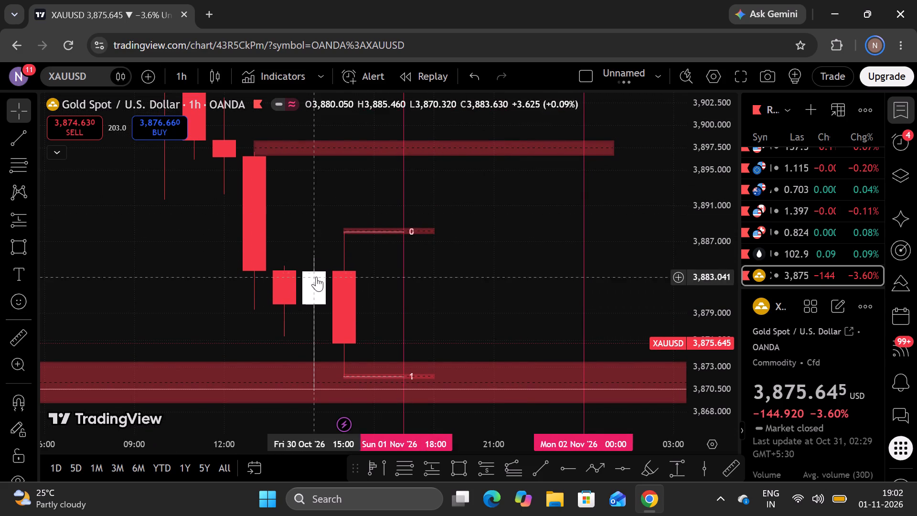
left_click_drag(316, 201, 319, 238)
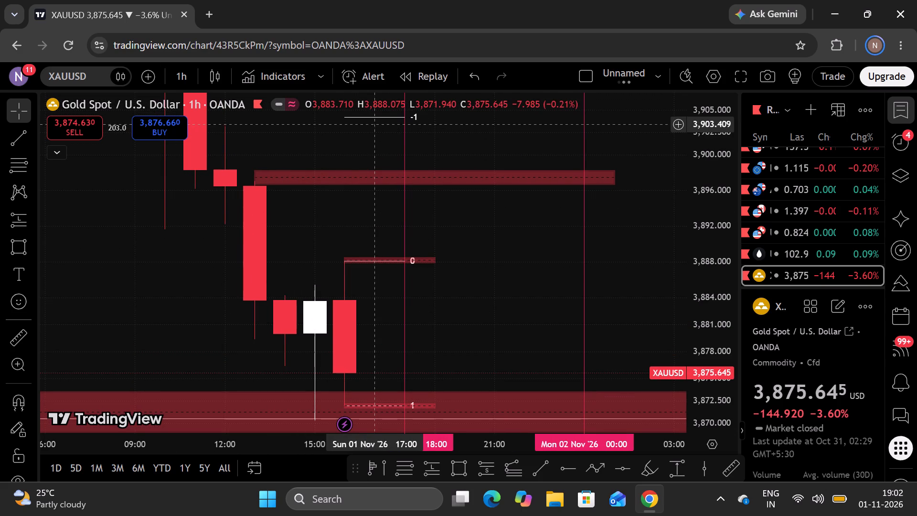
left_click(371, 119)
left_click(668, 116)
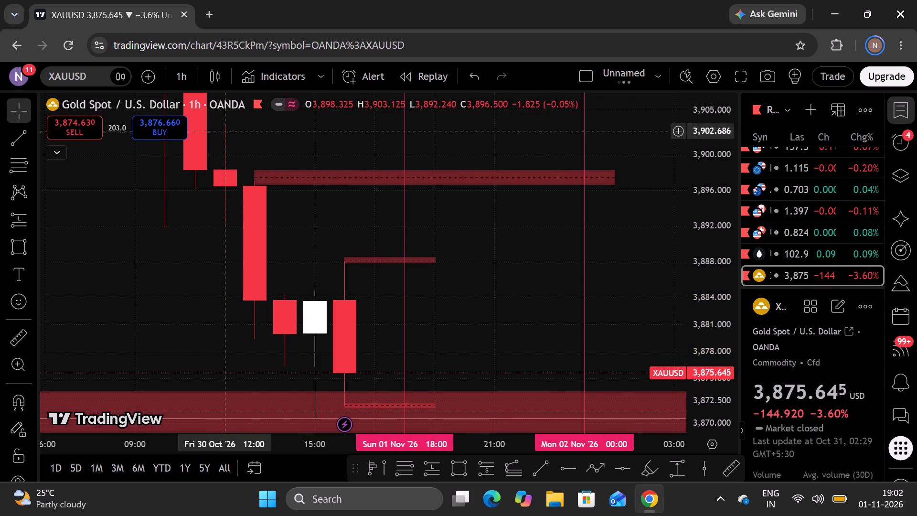
Switch the chart to the 5-minute timeframe and bring the latest candles of 30 Oct into view.
left_click_drag(230, 164, 216, 199)
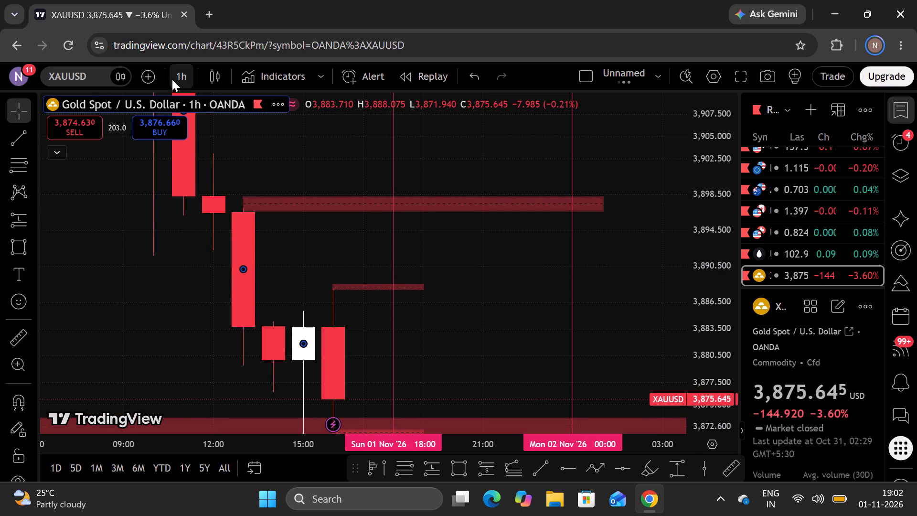
left_click(172, 79)
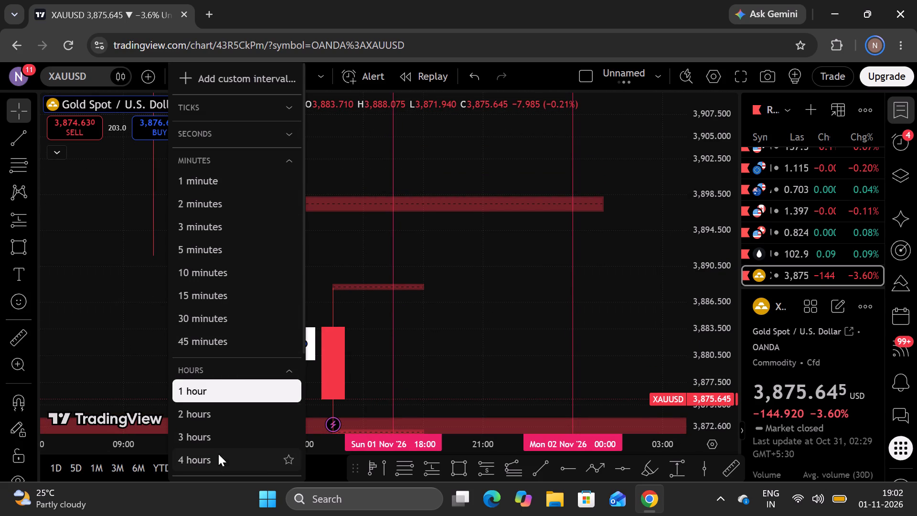
left_click(235, 250)
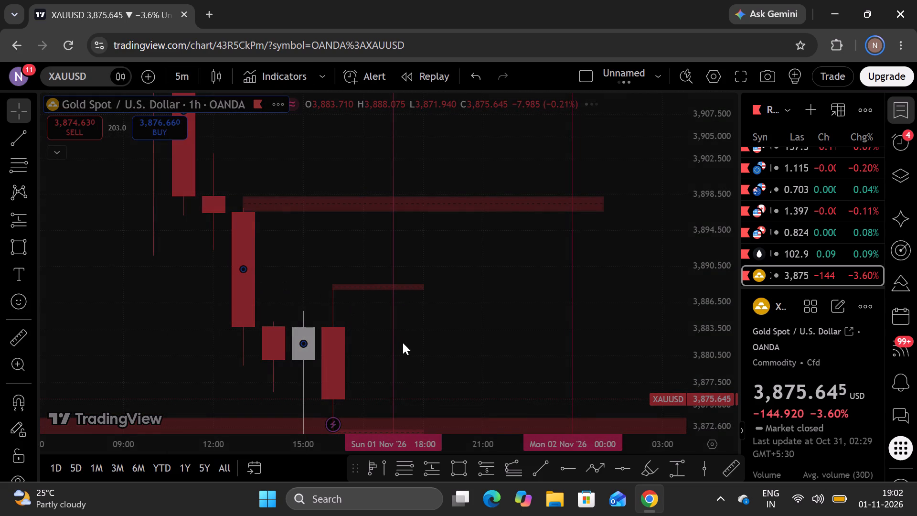
left_click(663, 400)
scroll(444, 251, "down", 13)
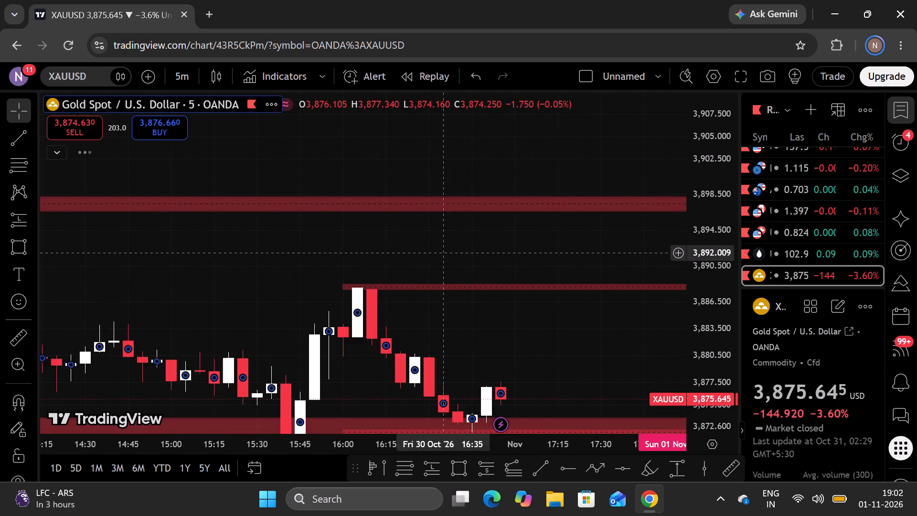
scroll(446, 259, "down", 17)
Examine the latest 5-minute price action around the 1-hour high and low zones and the wide red zone near 3,870.
left_click_drag(486, 320, 78, 142)
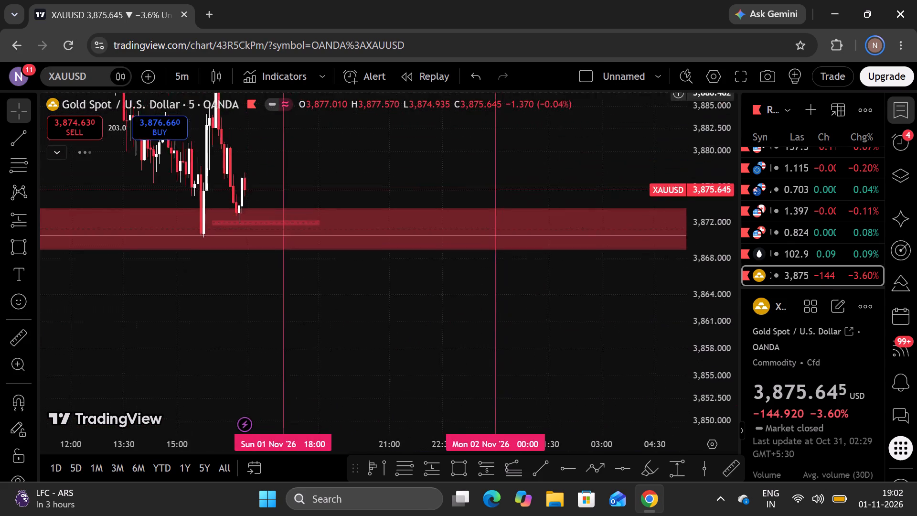
left_click_drag(78, 142, 131, 242)
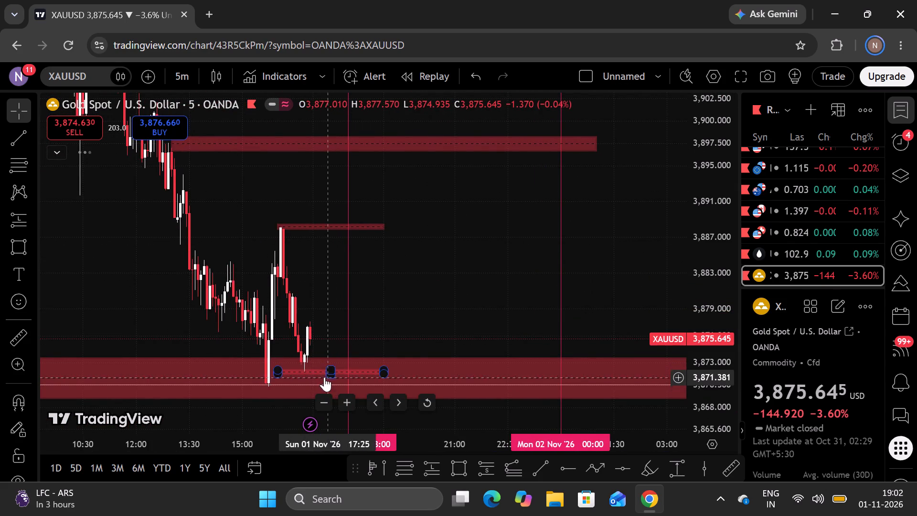
left_click_drag(401, 307, 475, 279)
scroll(475, 278, "up", 5)
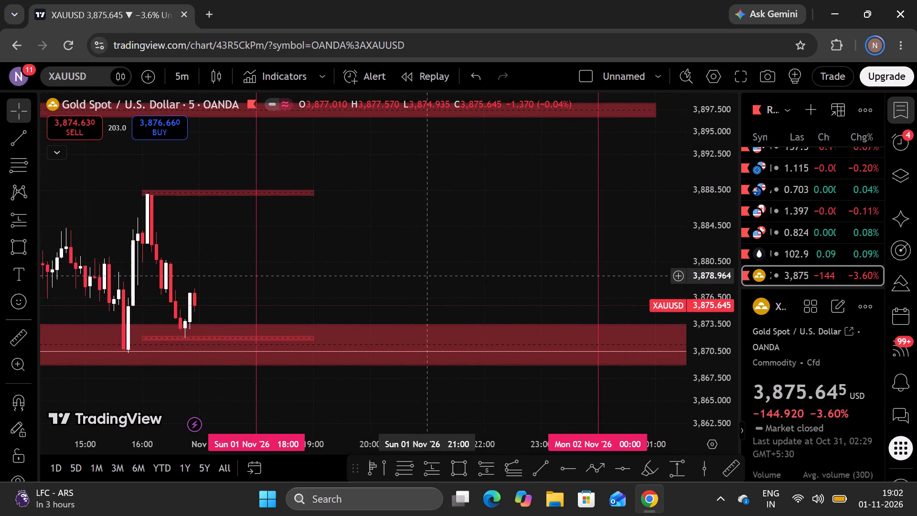
left_click_drag(403, 278, 517, 258)
scroll(465, 270, "up", 2)
left_click_drag(400, 247, 493, 247)
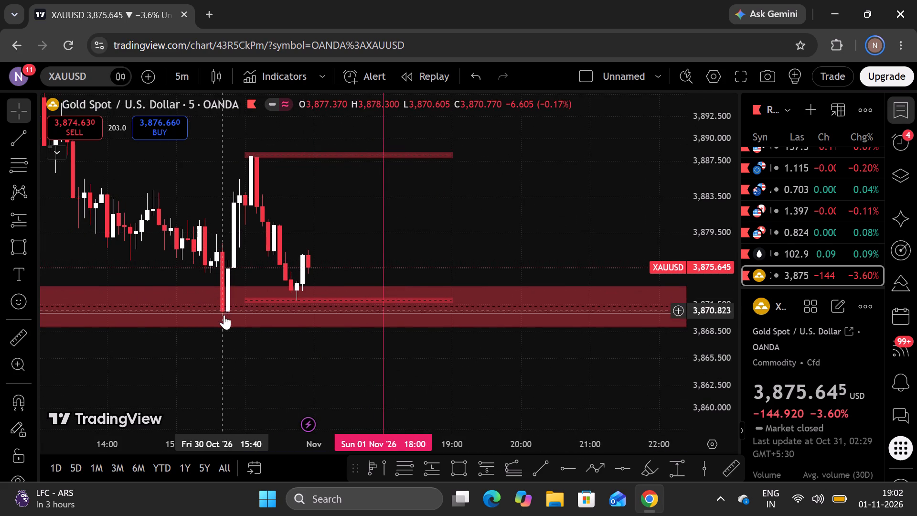
left_click_drag(203, 349, 236, 403)
scroll(245, 289, "down", 5)
left_click_drag(289, 243, 210, 339)
scroll(200, 294, "down", 1)
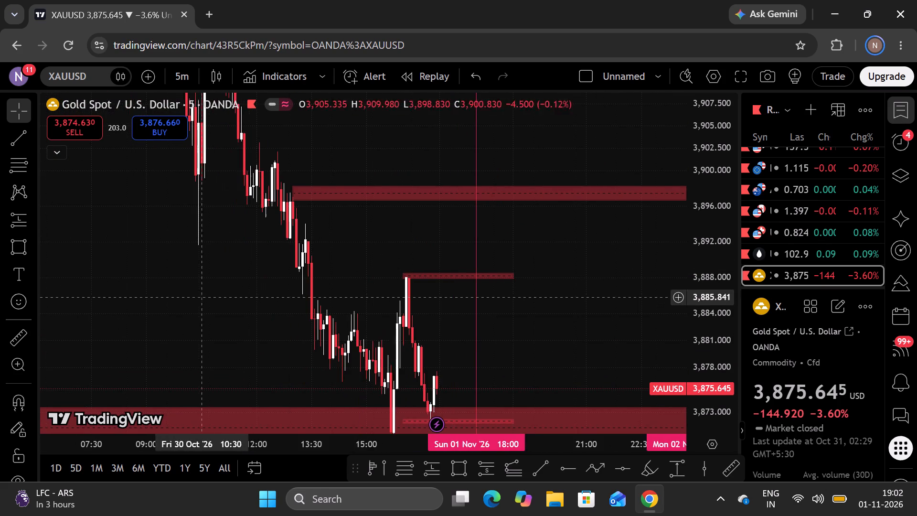
left_click_drag(266, 362, 141, 244)
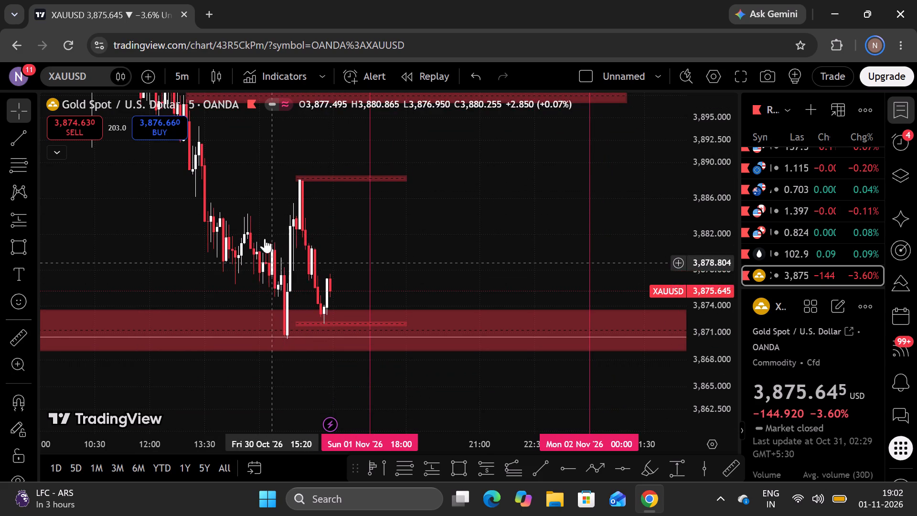
Examine the 5-minute decline of 30 Oct from the 4-hour high zone near 3,897 back up through the purple supply zones.
left_click_drag(260, 220, 295, 350)
left_click_drag(252, 236, 283, 317)
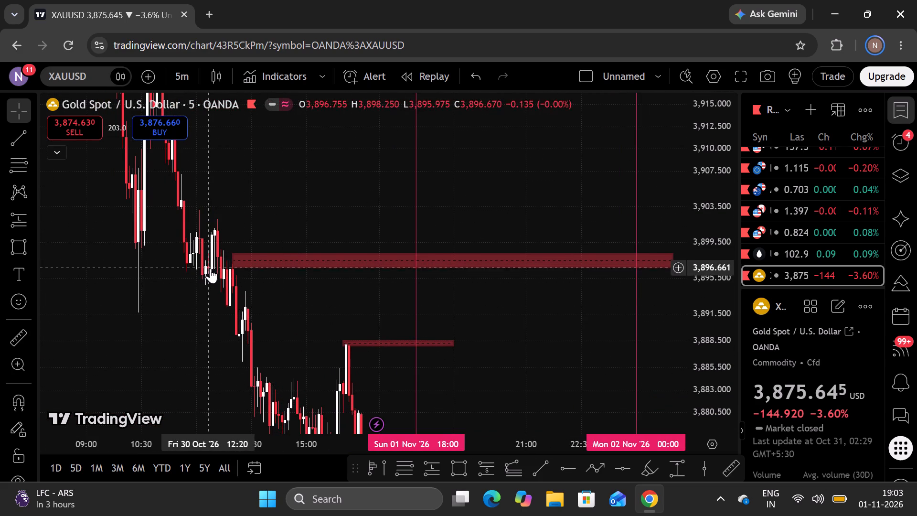
left_click_drag(213, 271, 223, 280)
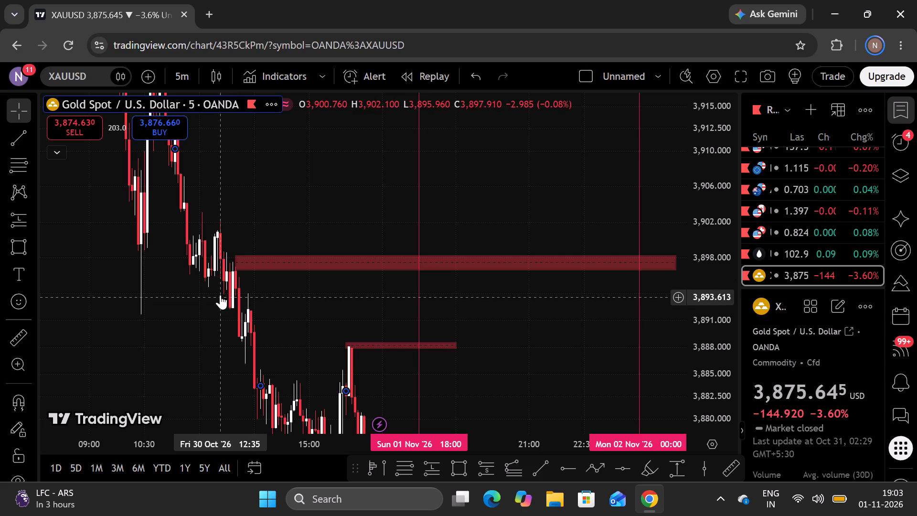
left_click_drag(176, 251, 175, 317)
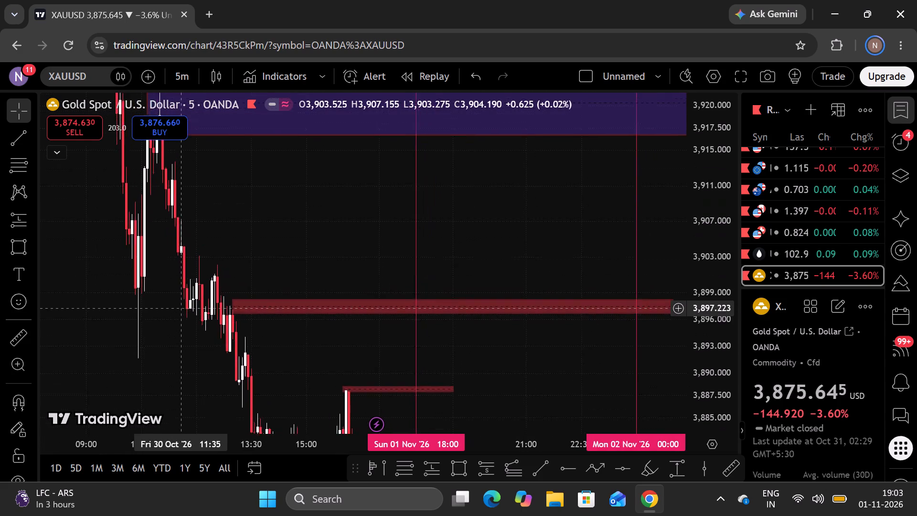
left_click_drag(175, 317, 202, 396)
left_click_drag(163, 317, 175, 349)
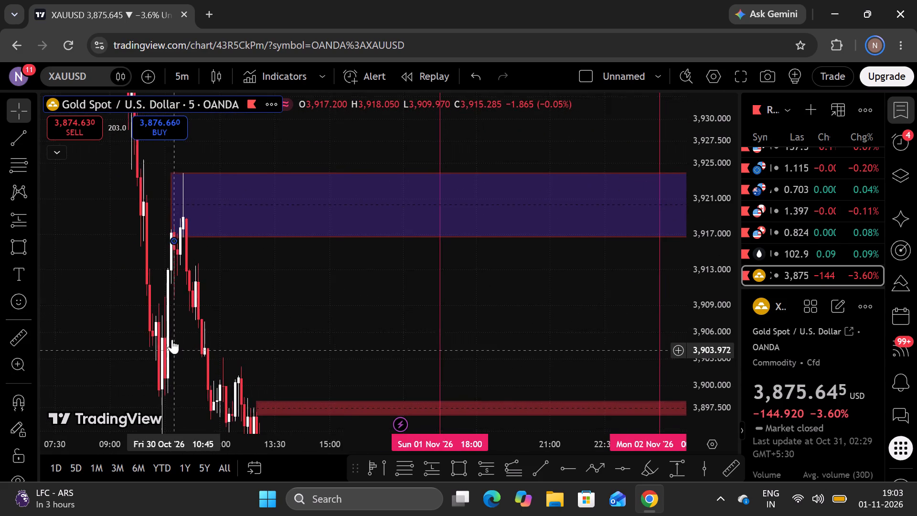
scroll(173, 322, "down", 3)
left_click_drag(197, 309, 44, 397)
left_click_drag(85, 321, 80, 421)
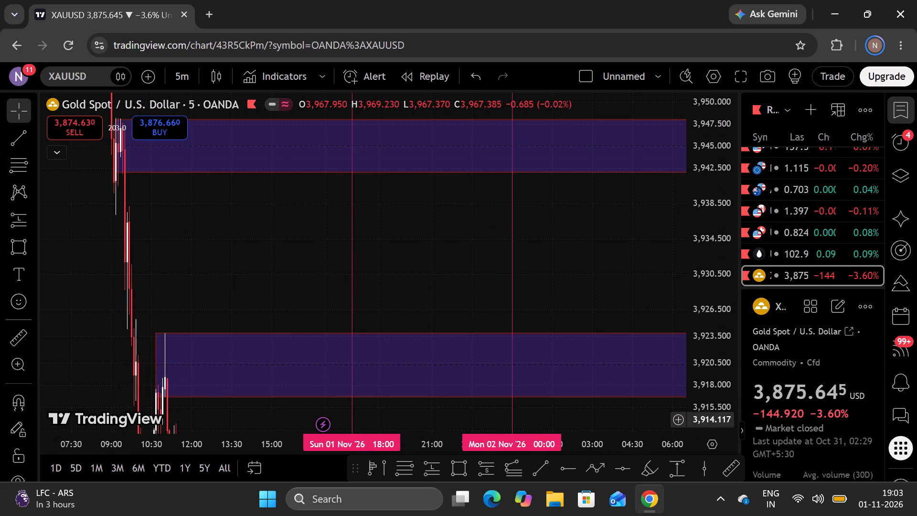
Review all marked zones and the remaining Fibonacci levels against the full 29–30 Oct decline on the 5-minute chart.
left_click_drag(703, 144, 708, 369)
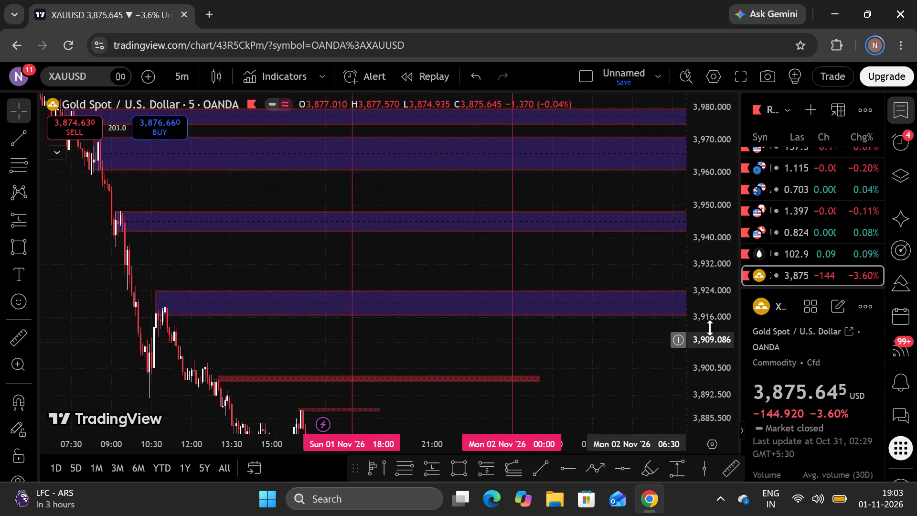
left_click_drag(242, 259, 320, 480)
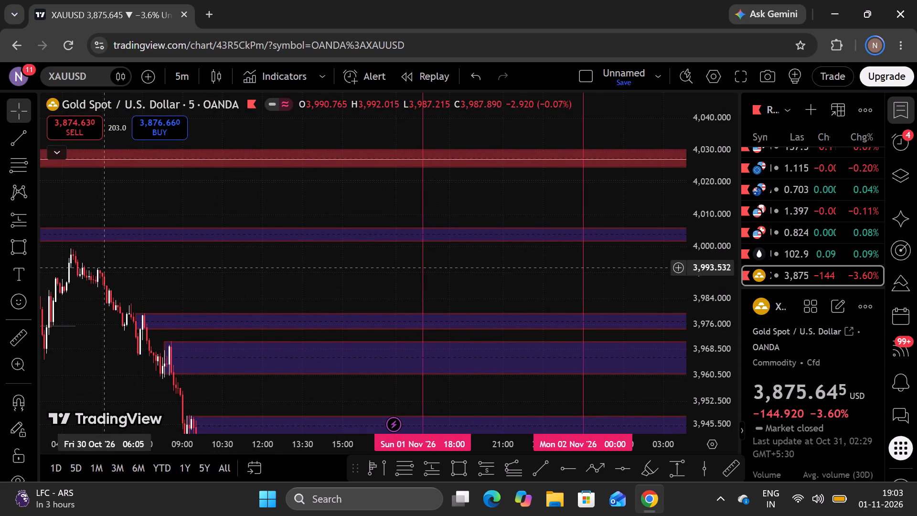
left_click_drag(102, 266, 608, 402)
left_click_drag(346, 333, 561, 514)
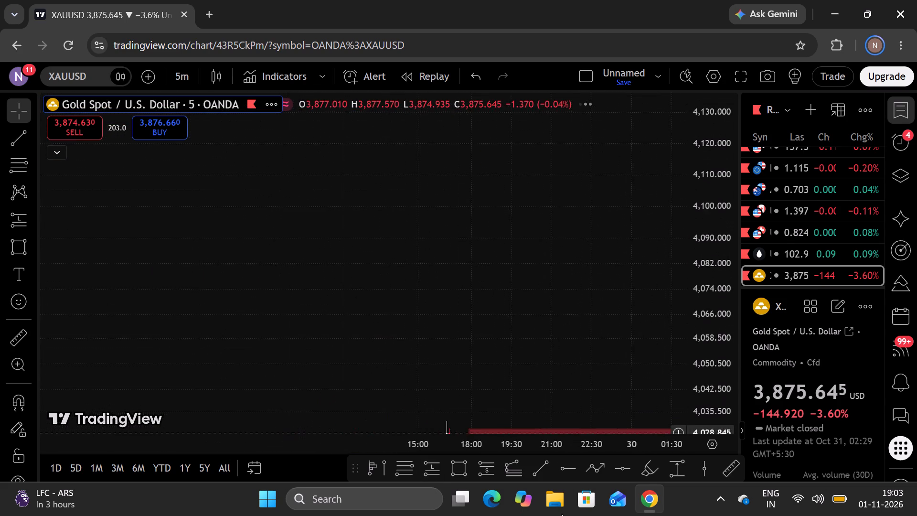
left_click_drag(561, 514, 209, 197)
left_click_drag(400, 372, 319, 373)
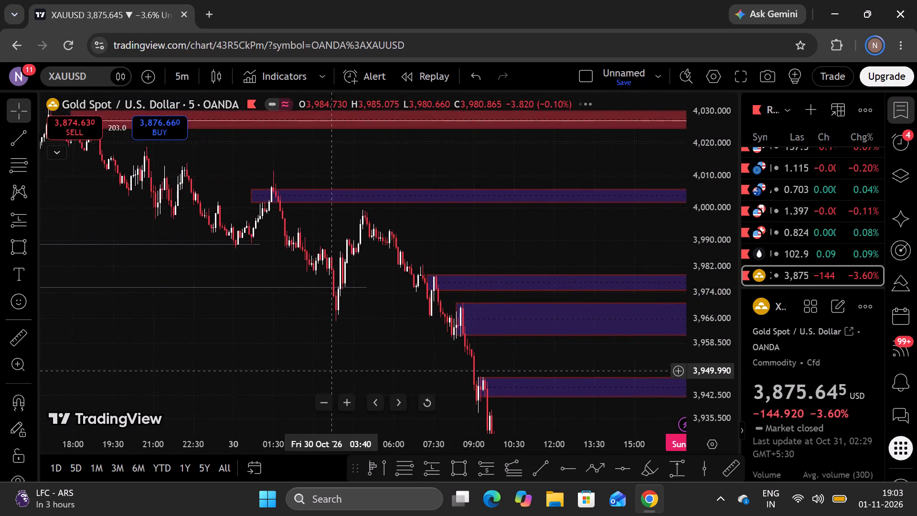
left_click_drag(319, 373, 387, 448)
scroll(362, 300, "down", 16)
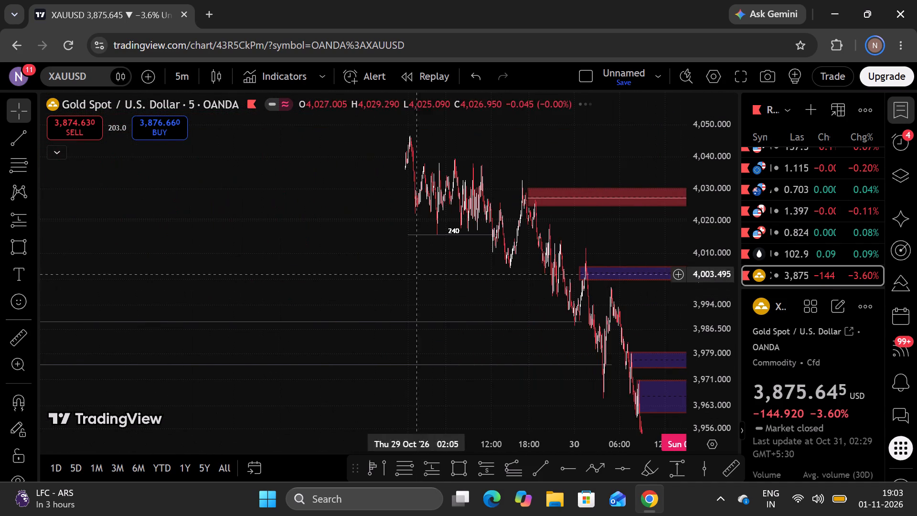
left_click_drag(721, 131, 681, 501)
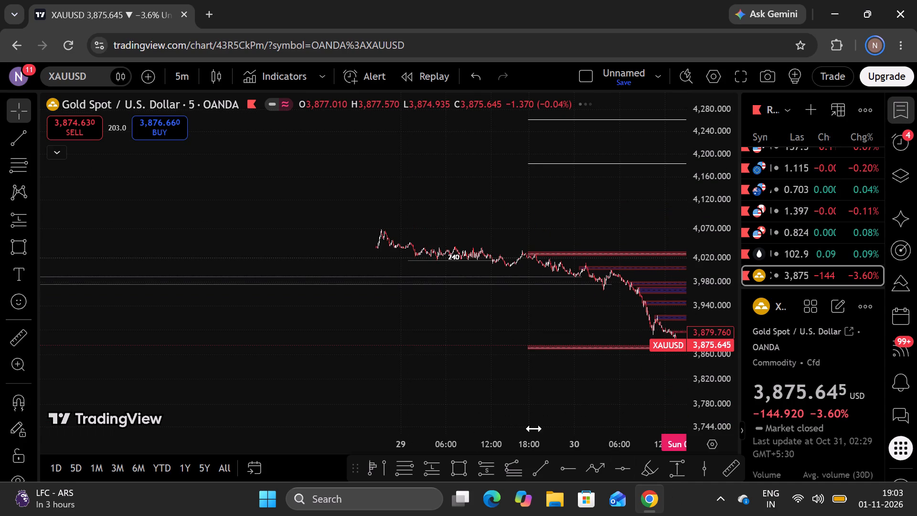
left_click_drag(538, 398, 199, 438)
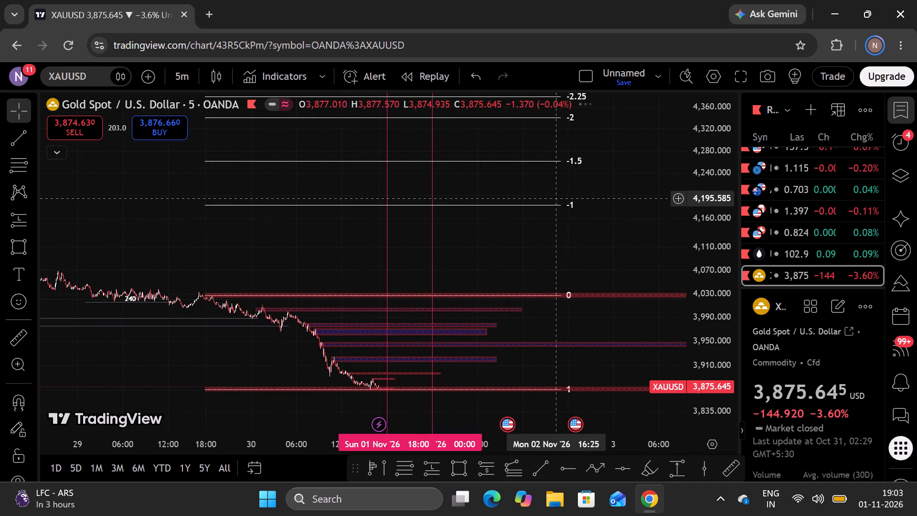
Delete the Fibonacci retracement spanning the 29–30 Oct decline from about 4,027 to 3,870.
left_click(554, 204)
left_click(674, 115)
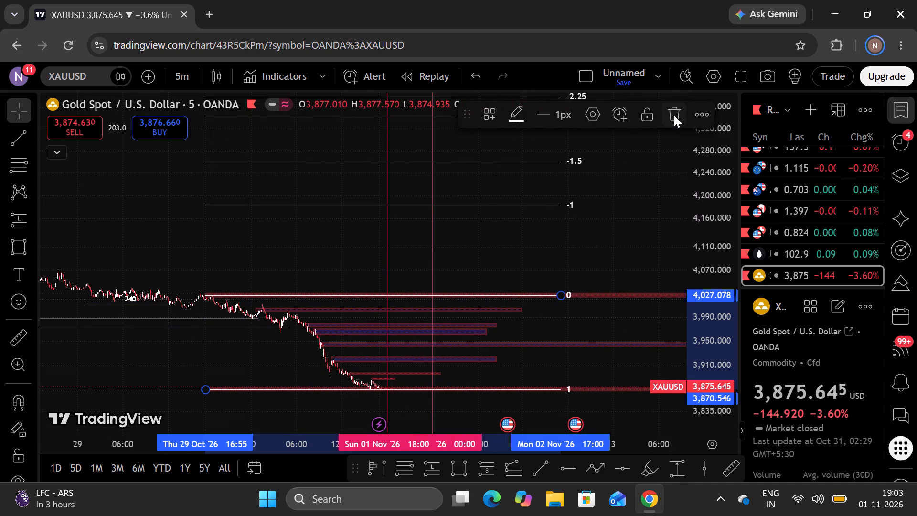
Examine the 5-minute decline from the wide red zone near 4,027 through the purple supply zones down to the red zone near 3,897.
left_click_drag(714, 365, 664, 93)
left_click_drag(575, 275, 577, 263)
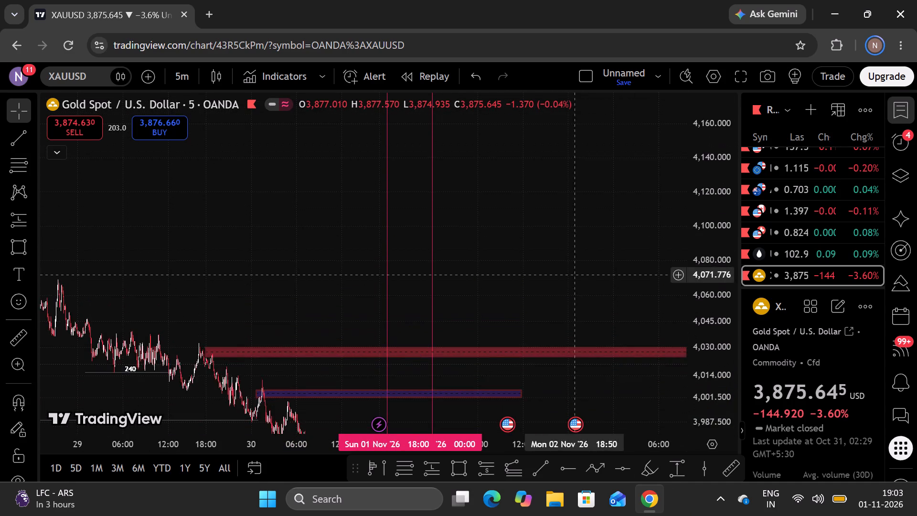
left_click_drag(577, 263, 584, 42)
left_click_drag(715, 305, 690, 203)
left_click_drag(590, 185, 608, 303)
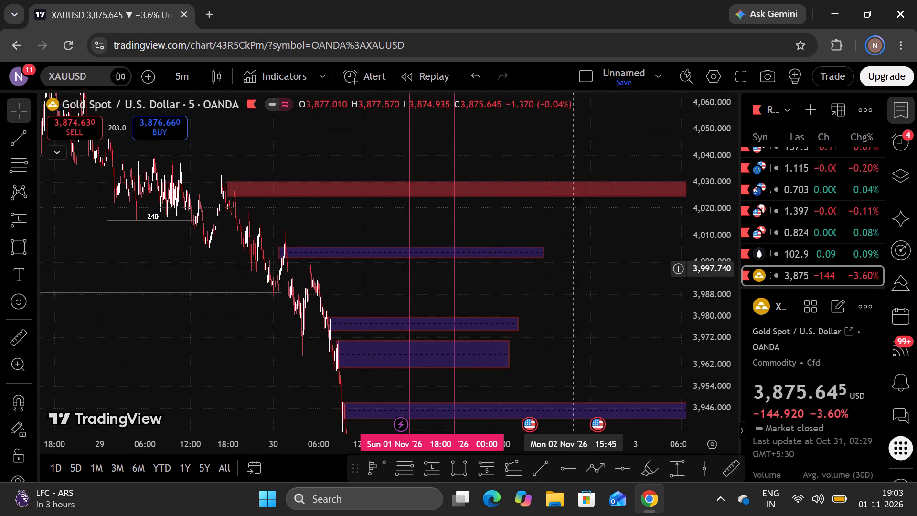
scroll(568, 267, "up", 6)
left_click_drag(519, 308, 645, 312)
left_click_drag(555, 309, 689, 313)
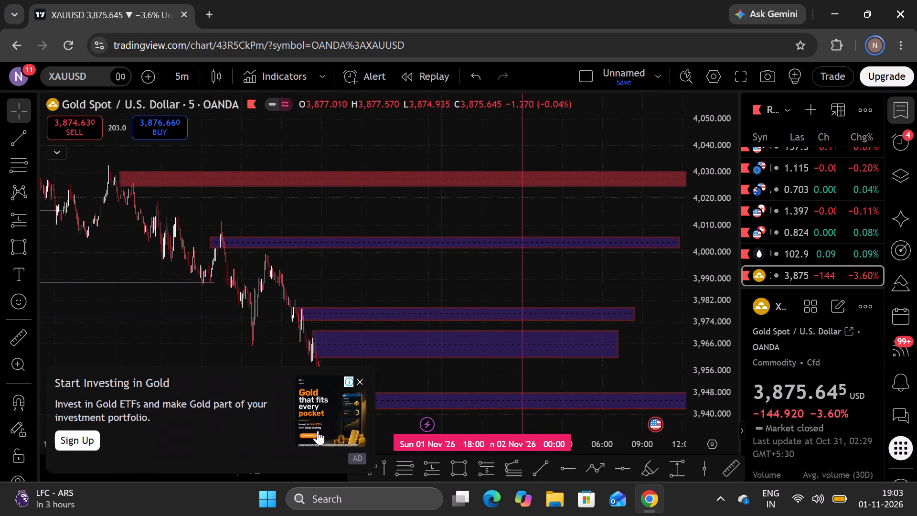
left_click(361, 380)
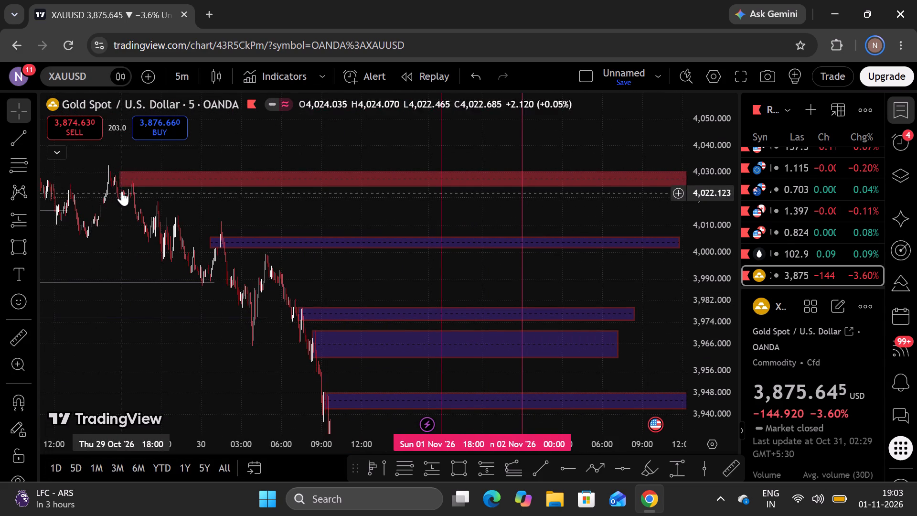
left_click_drag(146, 352, 136, 258)
left_click_drag(240, 354, 209, 287)
scroll(225, 276, "down", 2)
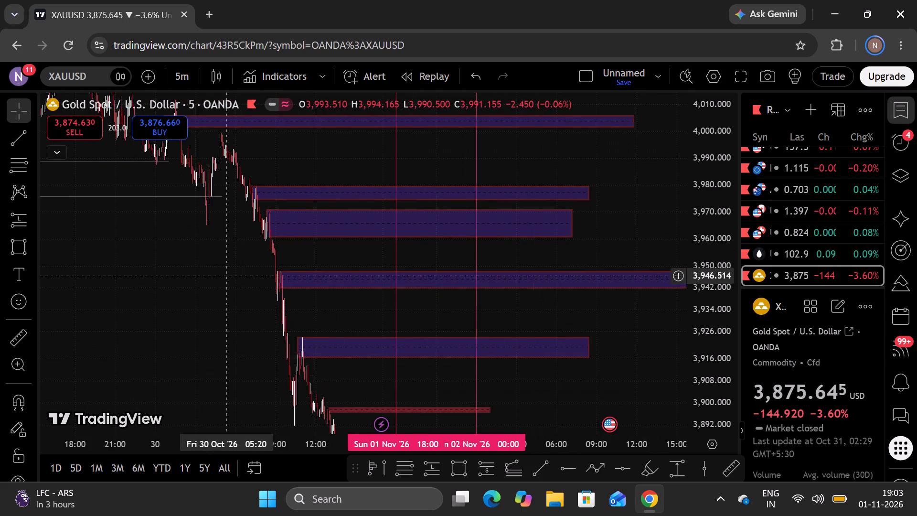
scroll(225, 277, "down", 9)
left_click_drag(336, 334, 137, 307)
Review the full set of marked zones between the wide red zones near 4,027 and 3,870 against the whole decline.
left_click_drag(715, 130, 691, 464)
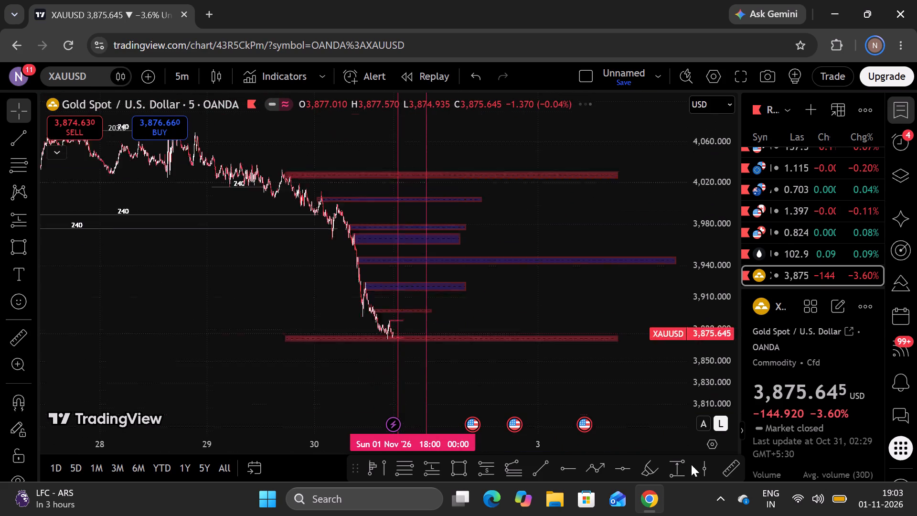
left_click_drag(691, 464, 691, 464)
left_click_drag(717, 351, 702, 52)
left_click_drag(699, 351, 699, 342)
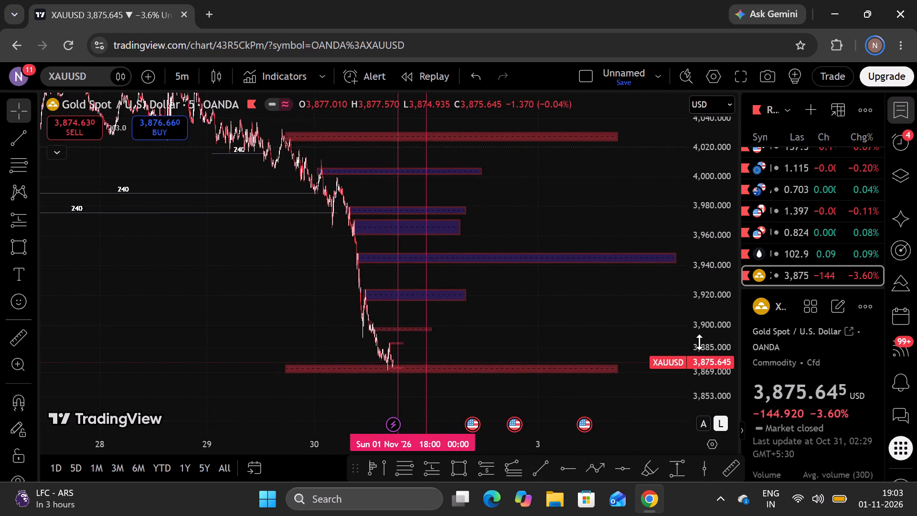
left_click_drag(699, 342, 701, 222)
left_click_drag(705, 265, 700, 355)
left_click_drag(608, 307, 571, 332)
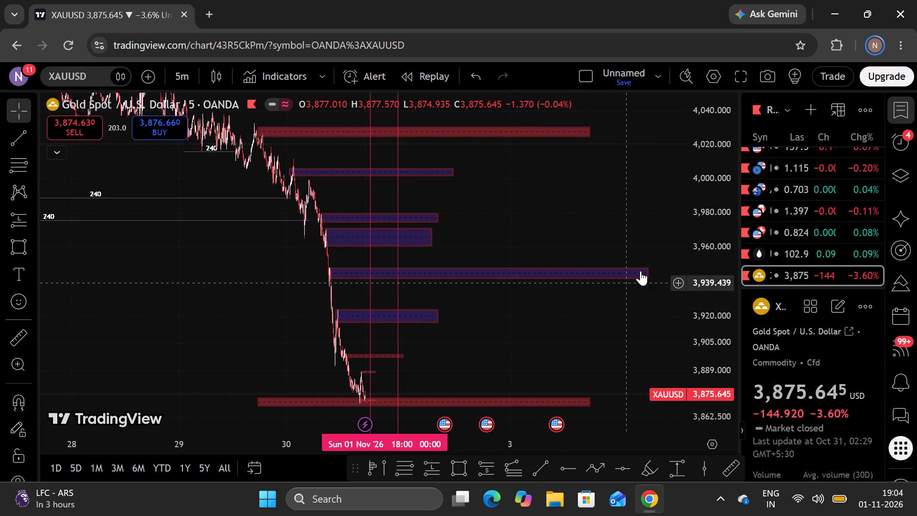
left_click_drag(710, 215, 708, 265)
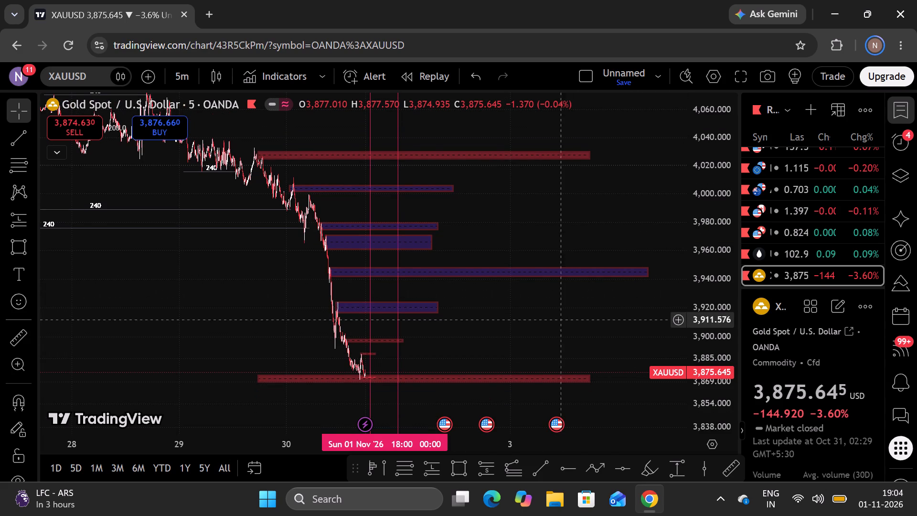
left_click_drag(490, 337, 502, 326)
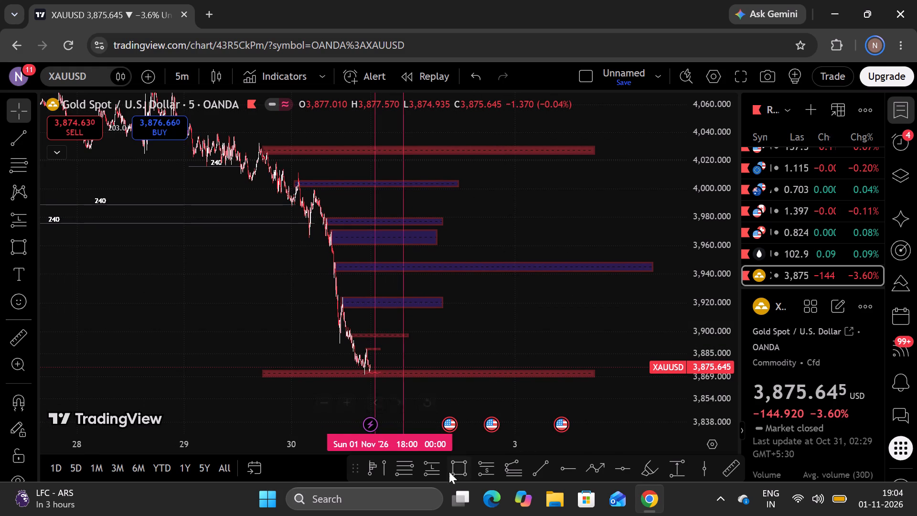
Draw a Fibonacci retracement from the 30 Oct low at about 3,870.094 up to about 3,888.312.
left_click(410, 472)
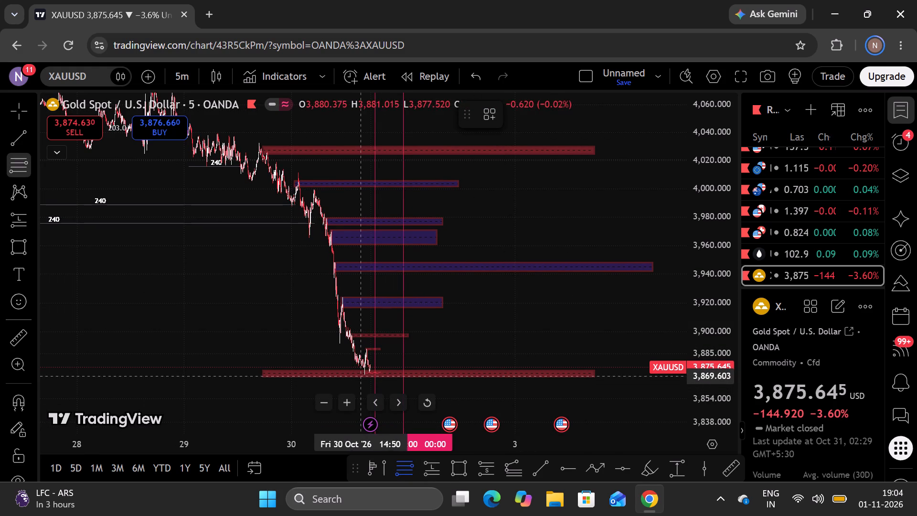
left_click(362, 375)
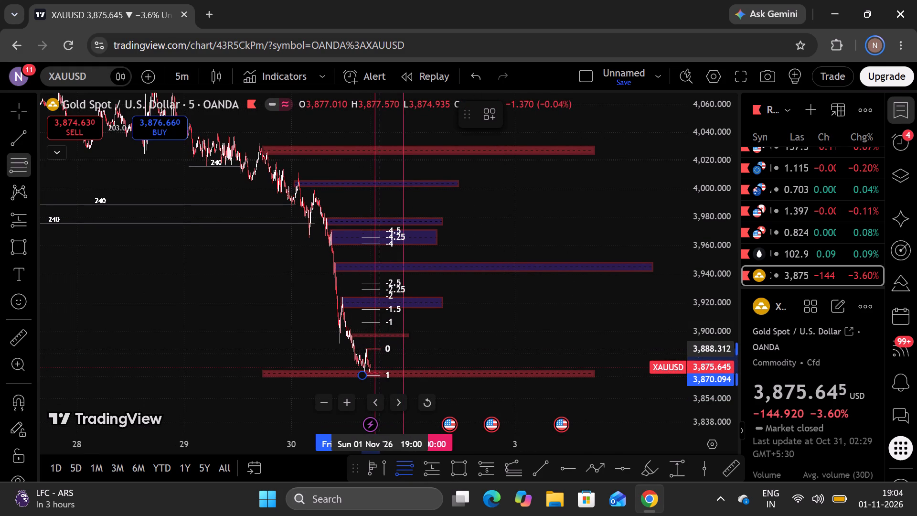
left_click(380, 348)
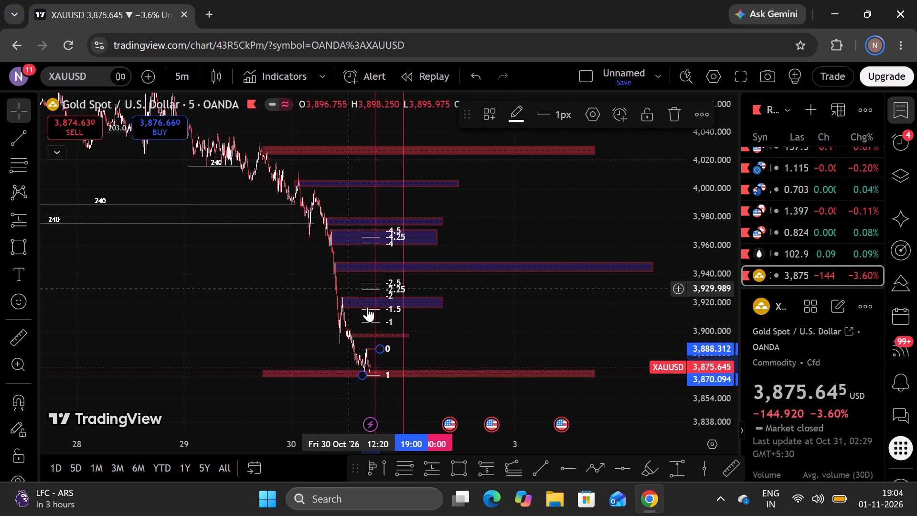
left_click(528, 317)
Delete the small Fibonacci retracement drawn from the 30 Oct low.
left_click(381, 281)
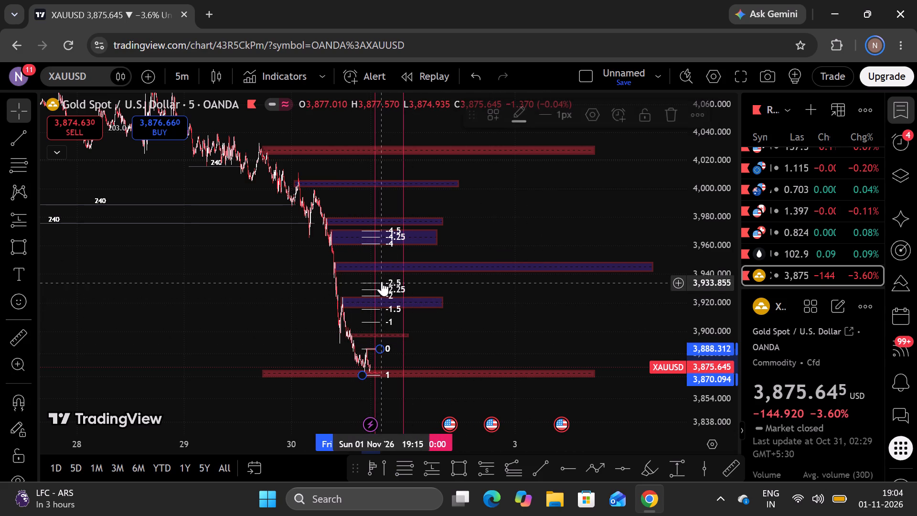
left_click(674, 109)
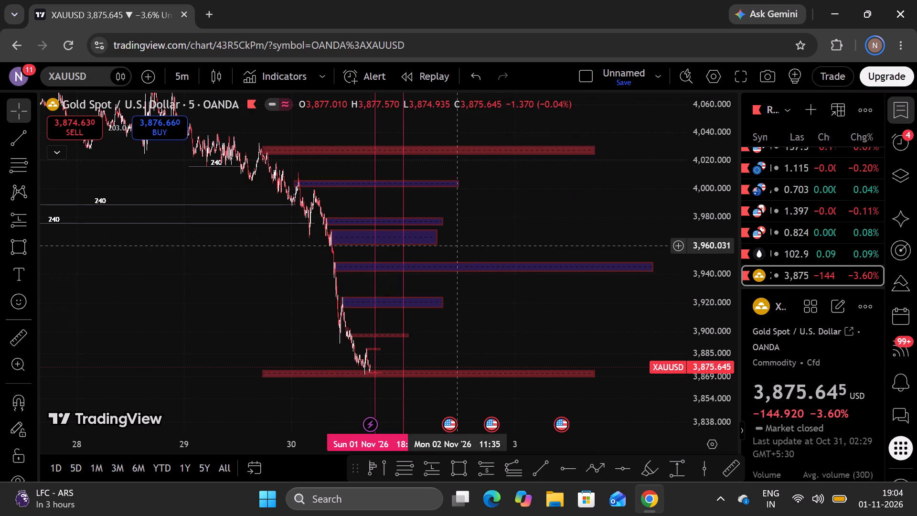
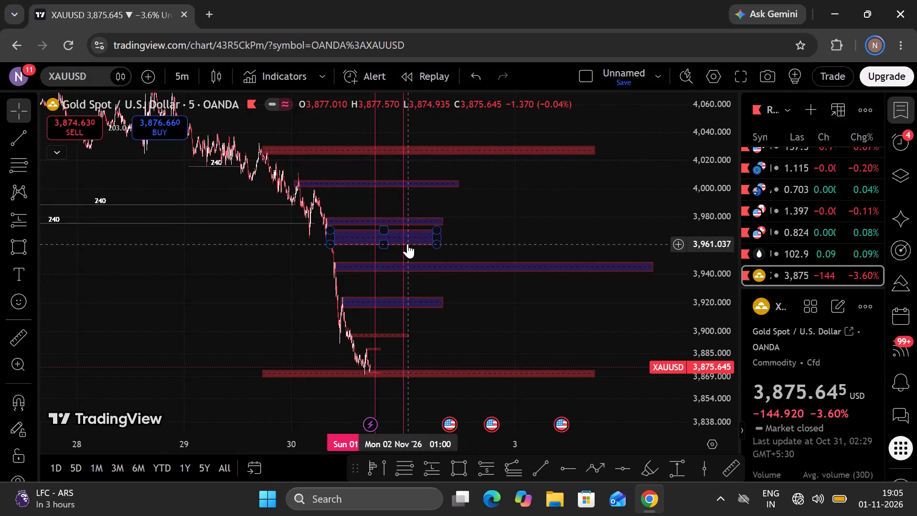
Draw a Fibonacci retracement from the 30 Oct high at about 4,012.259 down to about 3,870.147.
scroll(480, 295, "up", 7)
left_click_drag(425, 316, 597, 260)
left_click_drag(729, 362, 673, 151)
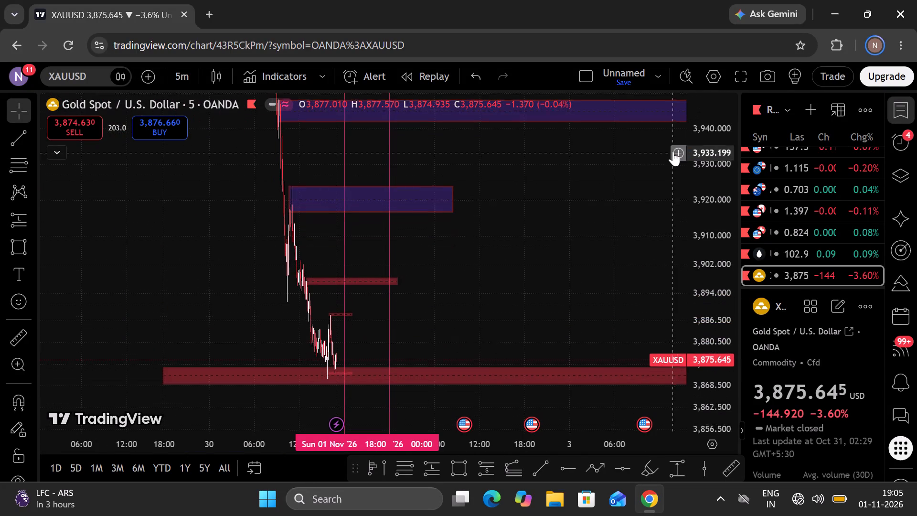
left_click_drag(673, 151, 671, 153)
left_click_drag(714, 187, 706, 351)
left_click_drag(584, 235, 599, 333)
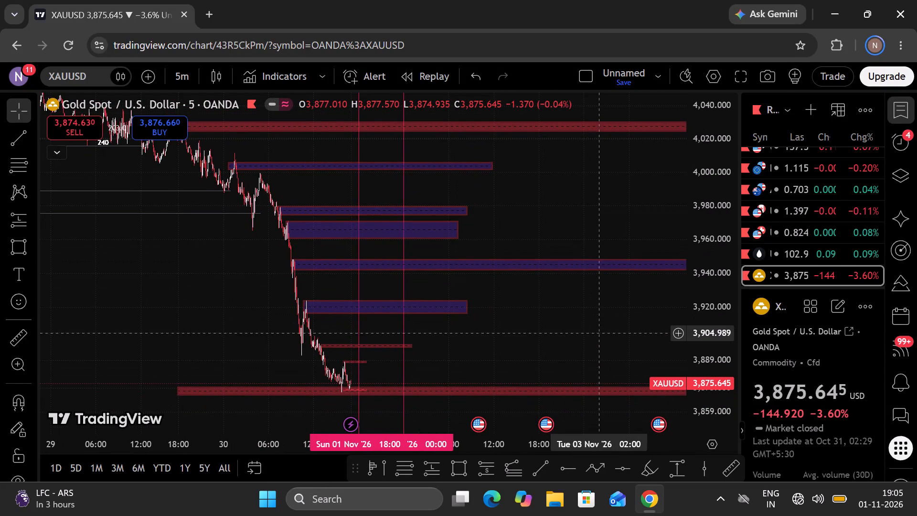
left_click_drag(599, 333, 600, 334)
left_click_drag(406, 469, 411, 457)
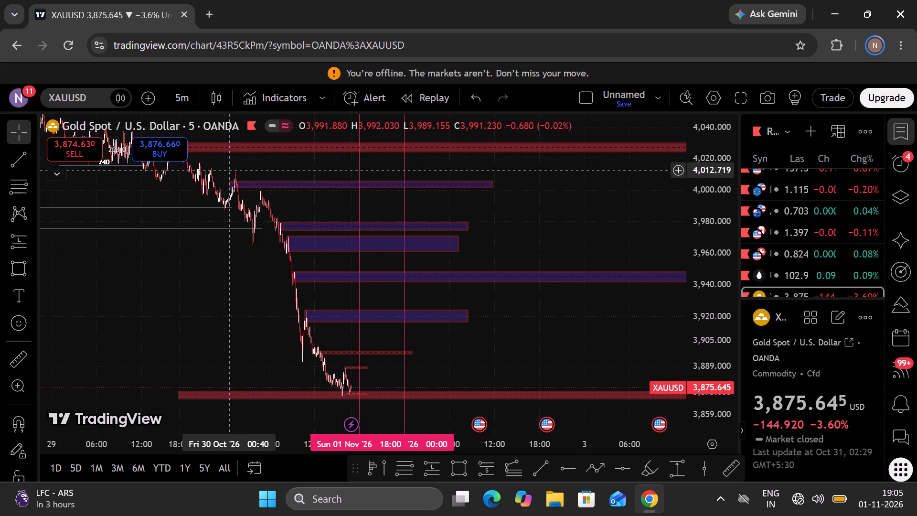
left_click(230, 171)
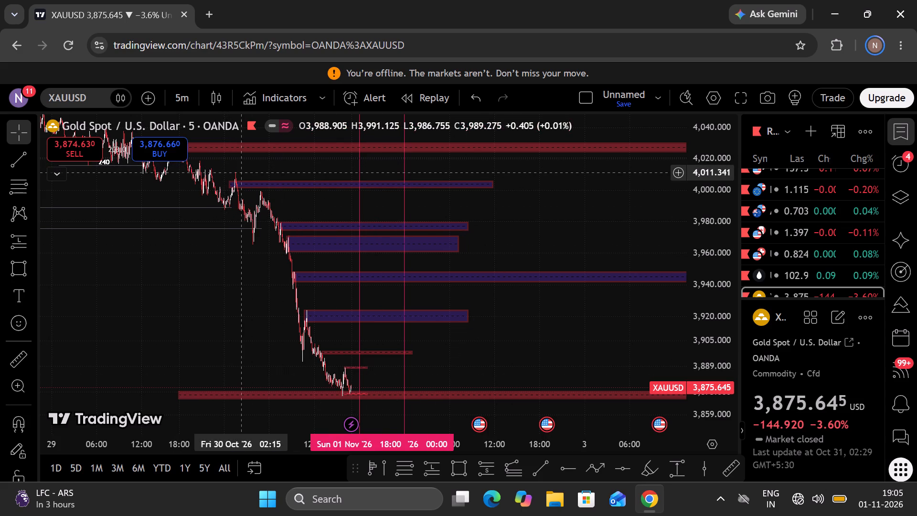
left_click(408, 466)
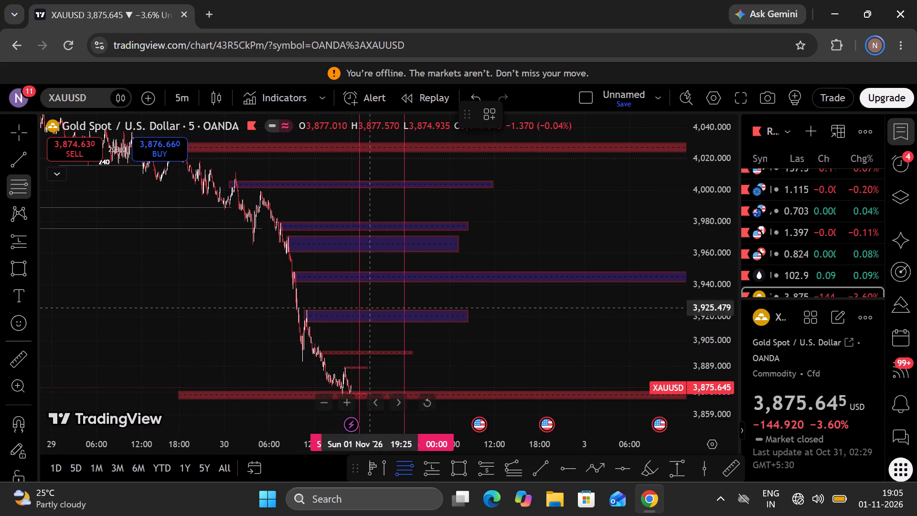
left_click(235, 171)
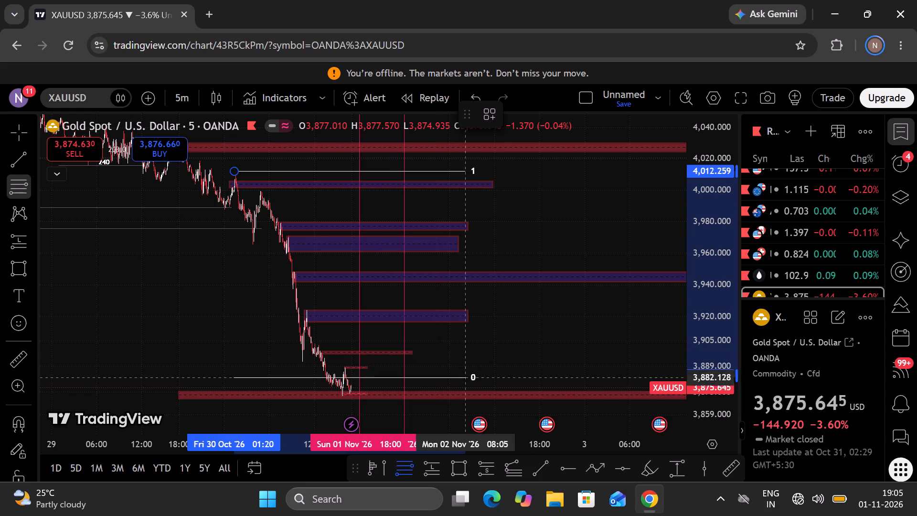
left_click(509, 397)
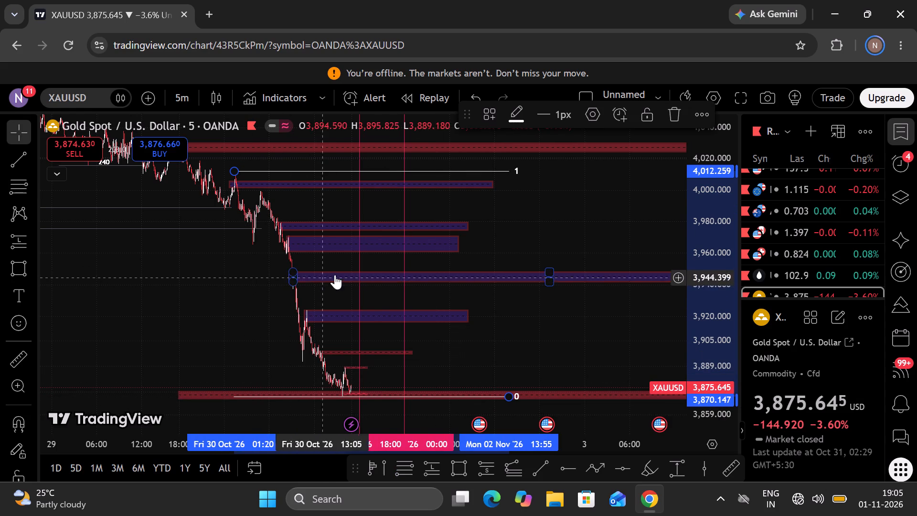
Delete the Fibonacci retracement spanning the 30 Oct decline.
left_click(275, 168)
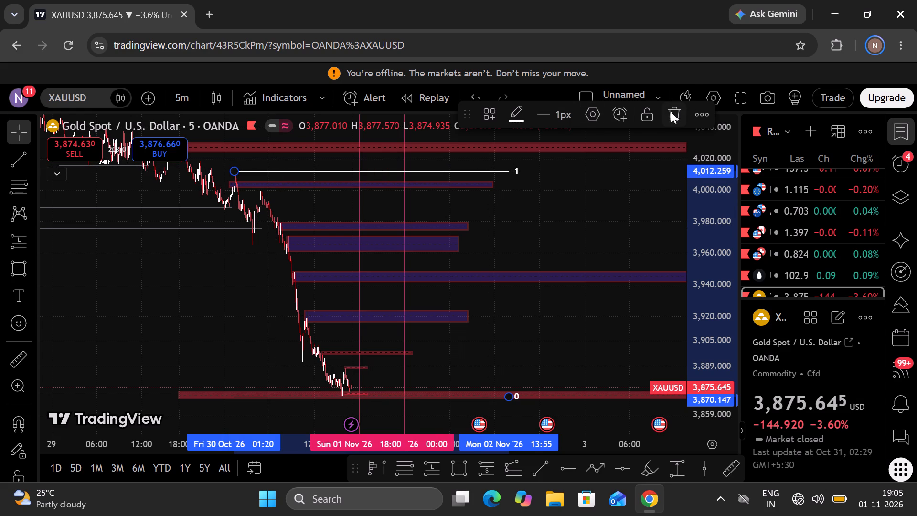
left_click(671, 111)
Delete the four upper purple supply zones lying between about 3,942 and 4,006.
left_click_drag(594, 233, 607, 213)
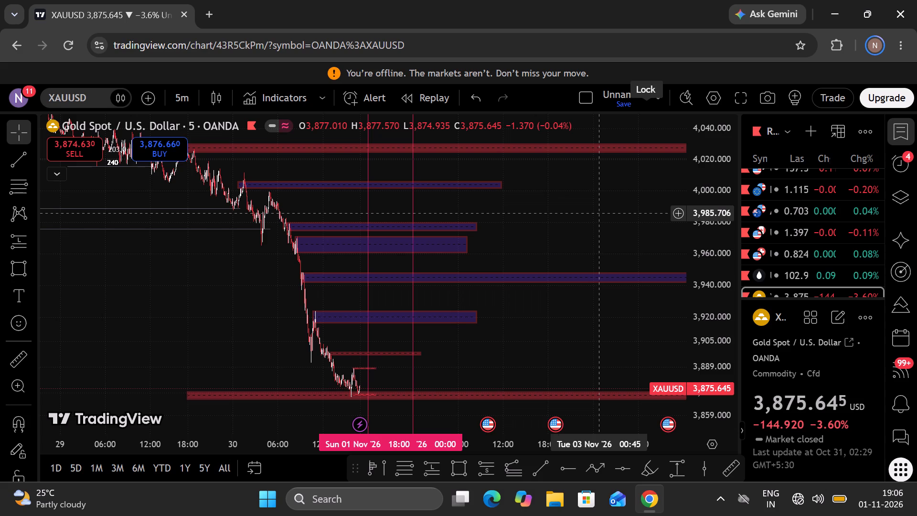
left_click(596, 273)
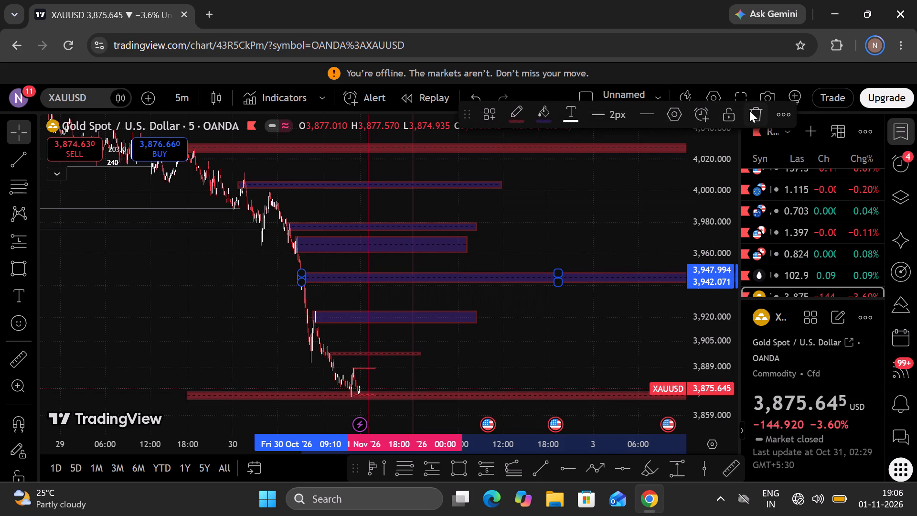
left_click(749, 111)
left_click(467, 243)
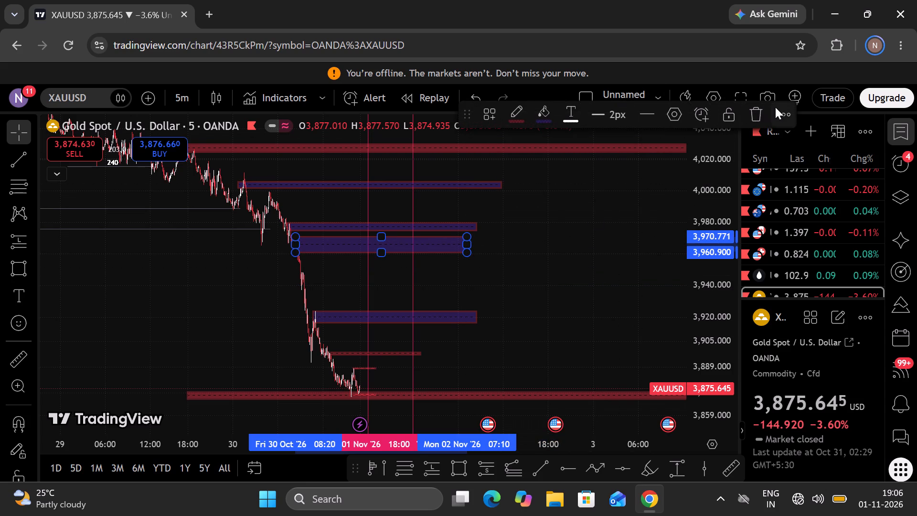
left_click(762, 111)
left_click(457, 226)
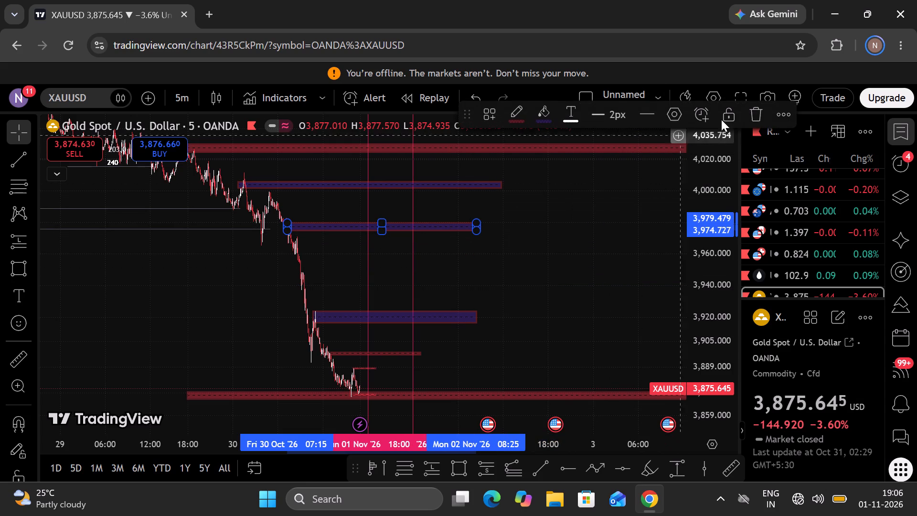
left_click(756, 115)
left_click(495, 181)
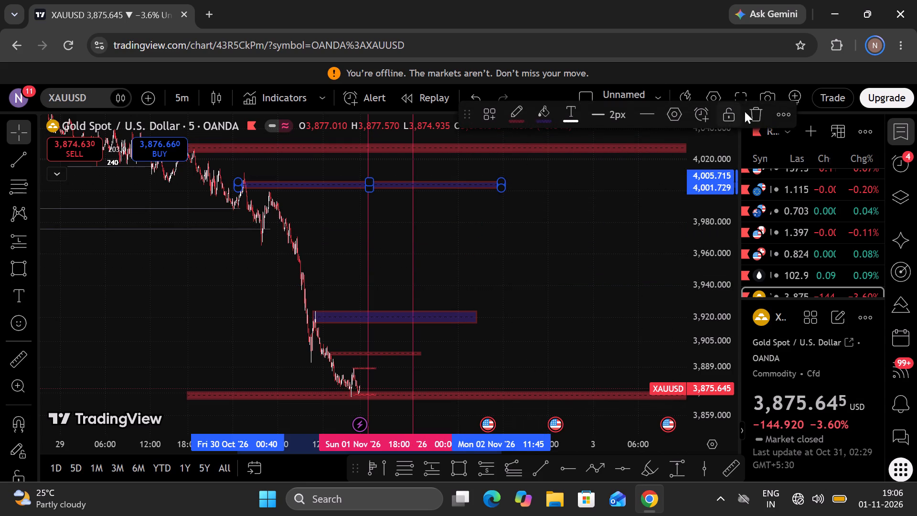
left_click(758, 117)
Delete the two wide red zones near 4,027 and 3,870.
left_click(616, 150)
left_click(749, 112)
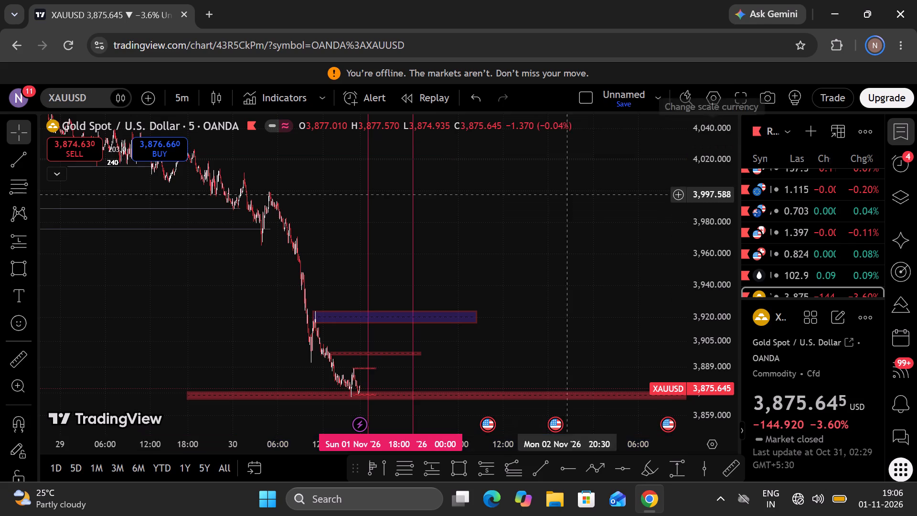
left_click_drag(562, 193, 571, 94)
left_click(533, 271)
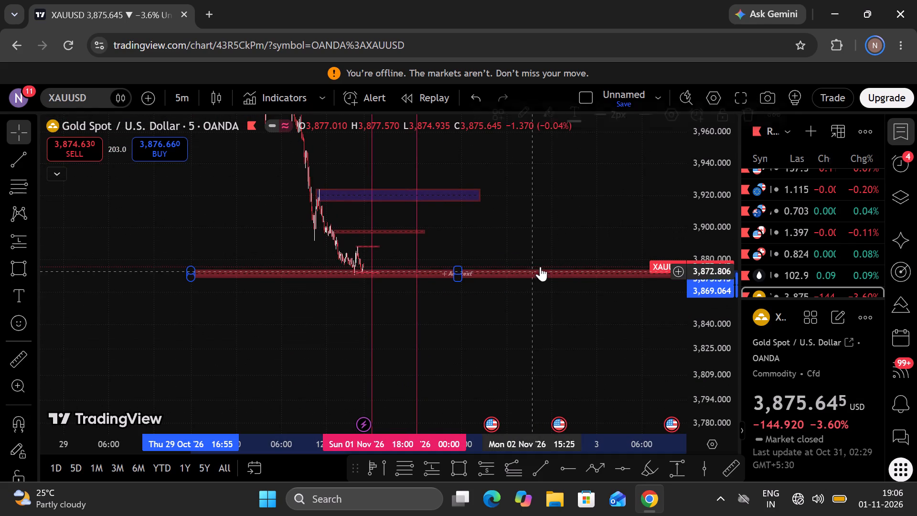
left_click(753, 119)
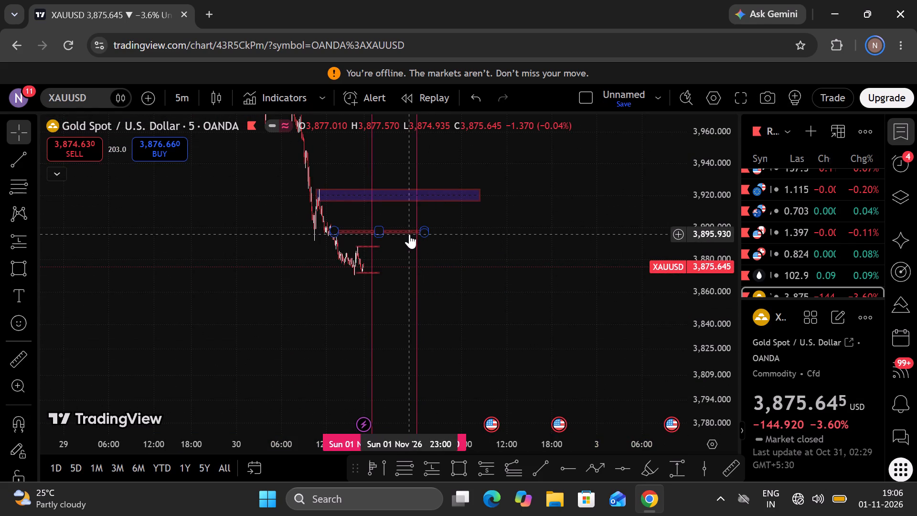
Delete the three small red zones near 3,897, 3,888 and 3,871.
left_click(409, 234)
left_click(753, 116)
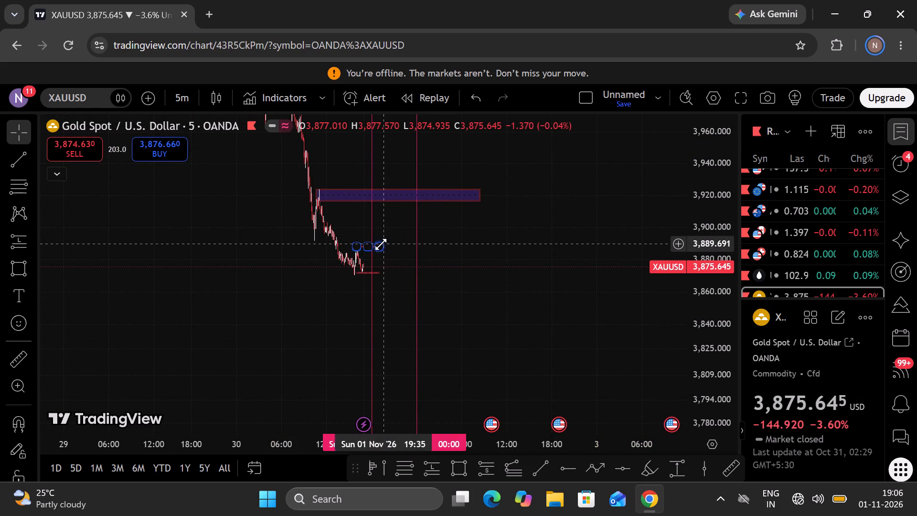
left_click(381, 244)
left_click(759, 114)
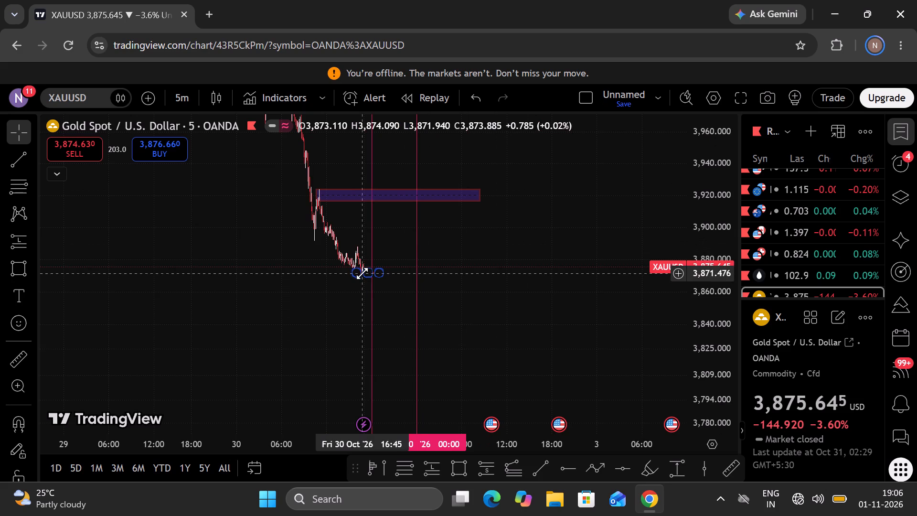
left_click(362, 273)
left_click(763, 111)
Examine the 5-minute candles from the remaining purple zone near 3,920 down to the 30 Oct low.
left_click_drag(568, 203, 646, 217)
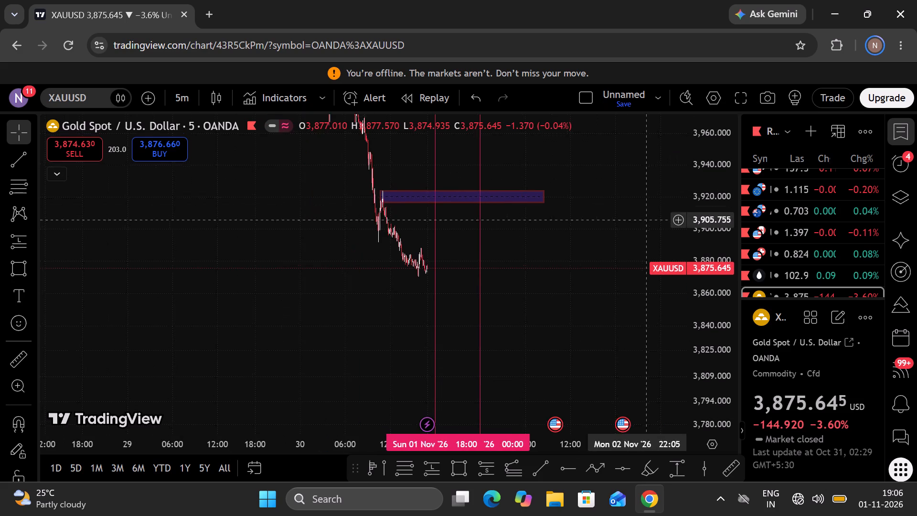
scroll(571, 231, "up", 7)
left_click_drag(474, 258, 627, 258)
left_click_drag(706, 322, 683, 162)
left_click_drag(593, 200, 593, 204)
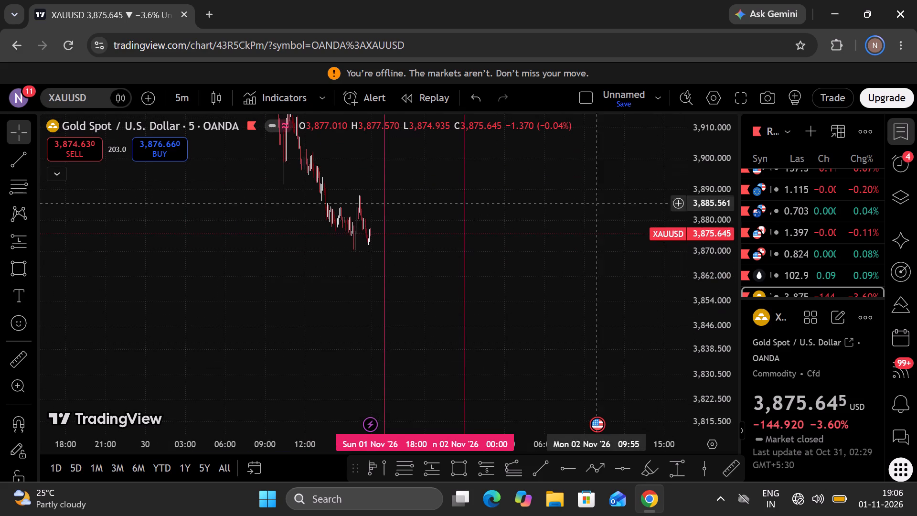
left_click_drag(593, 204, 640, 411)
left_click_drag(624, 364, 605, 263)
scroll(588, 313, "up", 4)
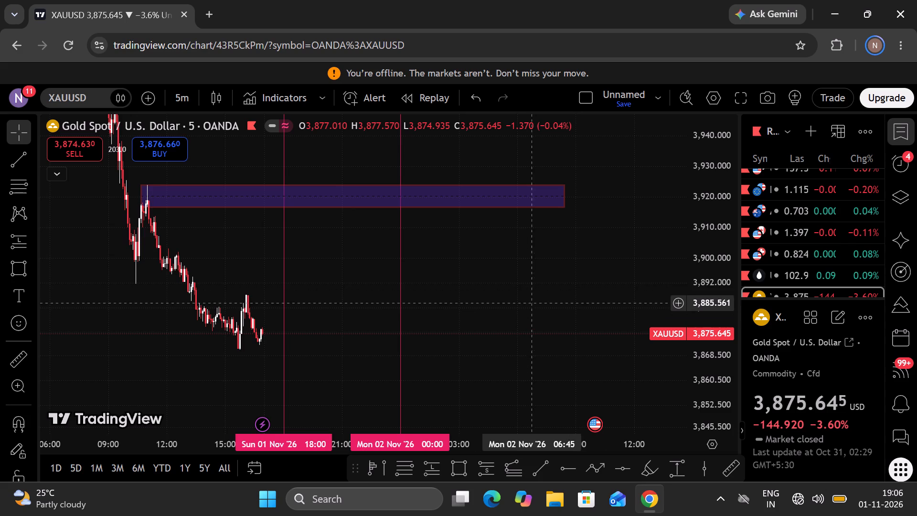
left_click_drag(458, 290, 539, 335)
left_click_drag(703, 360, 711, 224)
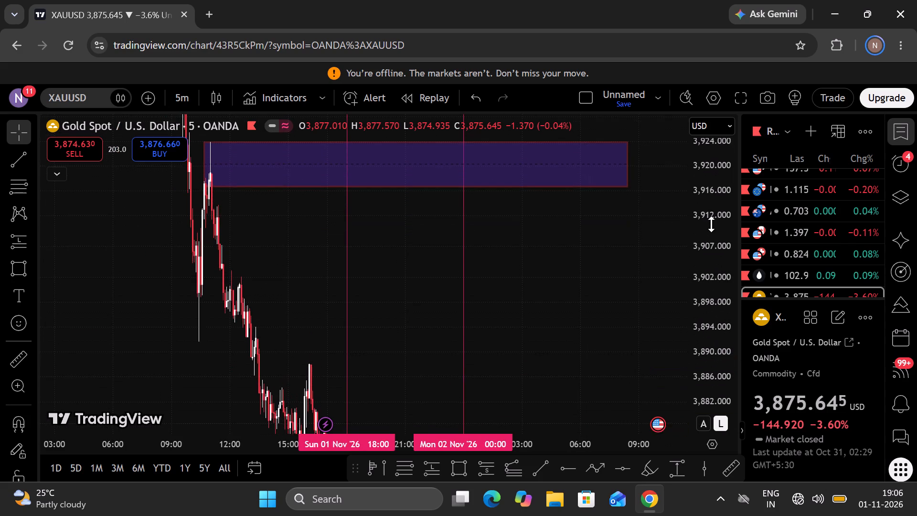
left_click_drag(711, 224, 714, 231)
scroll(599, 268, "up", 7)
left_click_drag(435, 286, 659, 240)
scroll(656, 240, "down", 6)
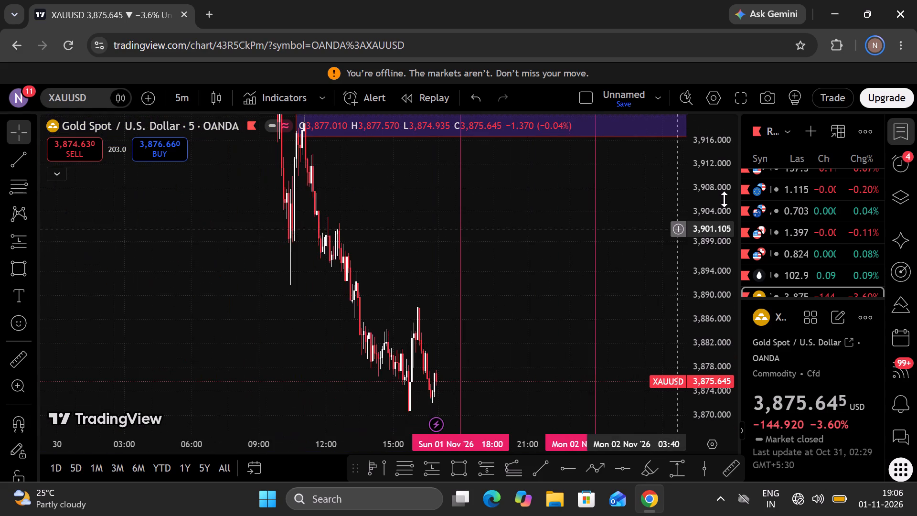
Review the remaining purple zone near 3,920 against the wider 30 Oct decline and the latest candles.
left_click_drag(725, 193, 691, 384)
left_click_drag(644, 282, 586, 414)
scroll(564, 363, "down", 1)
left_click_drag(460, 398, 466, 387)
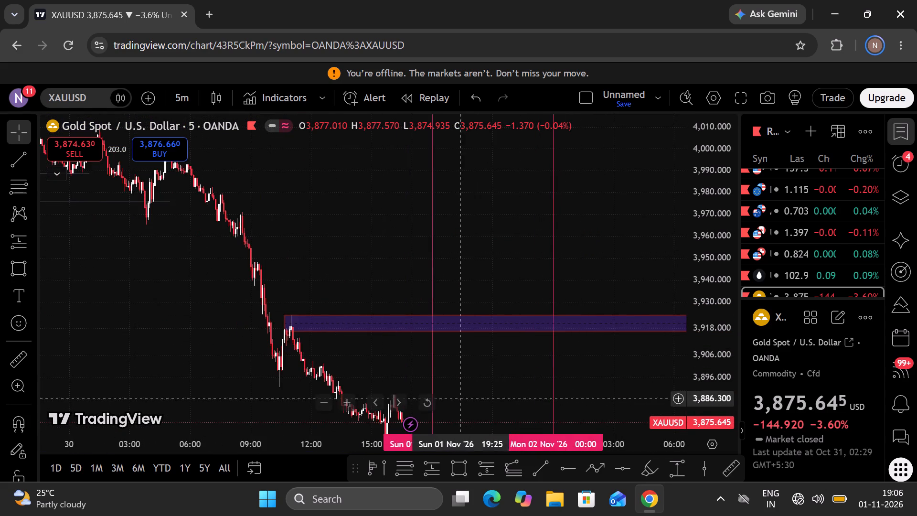
left_click_drag(466, 387, 467, 331)
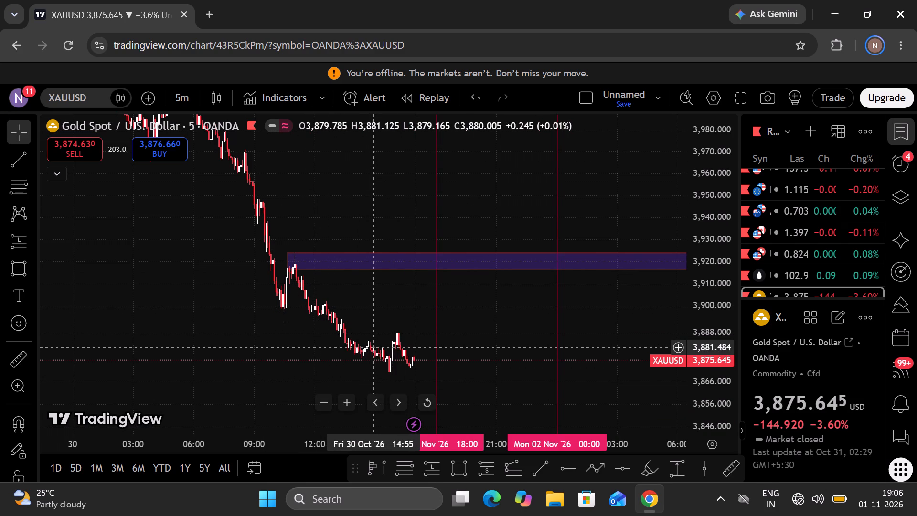
left_click_drag(374, 333, 382, 353)
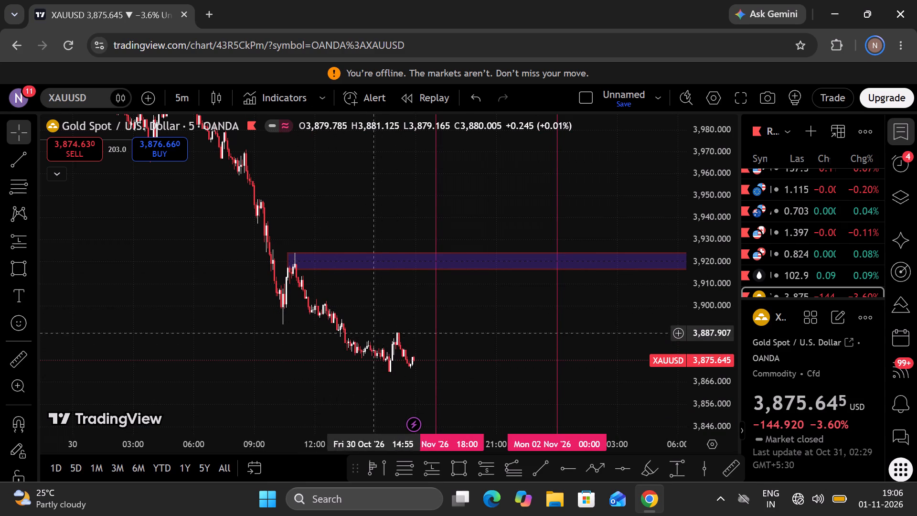
left_click_drag(382, 353, 378, 416)
left_click_drag(325, 387, 329, 438)
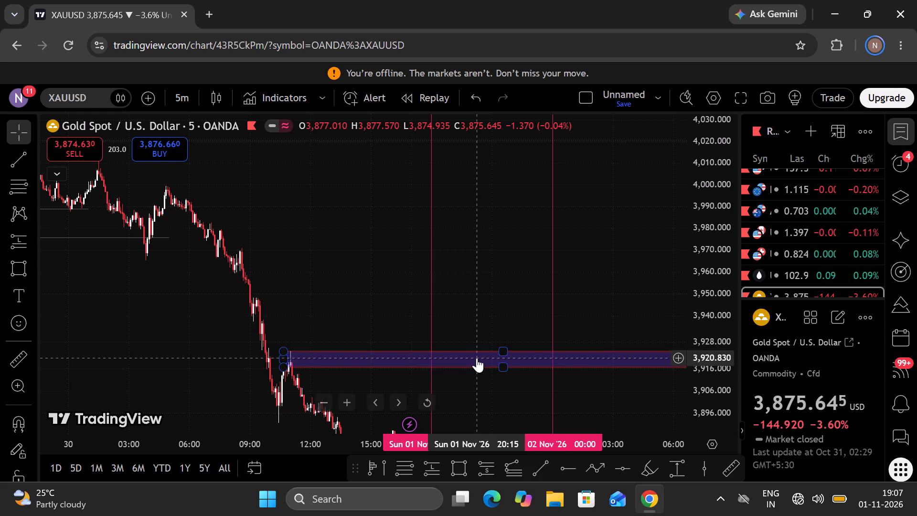
left_click_drag(499, 309, 427, 174)
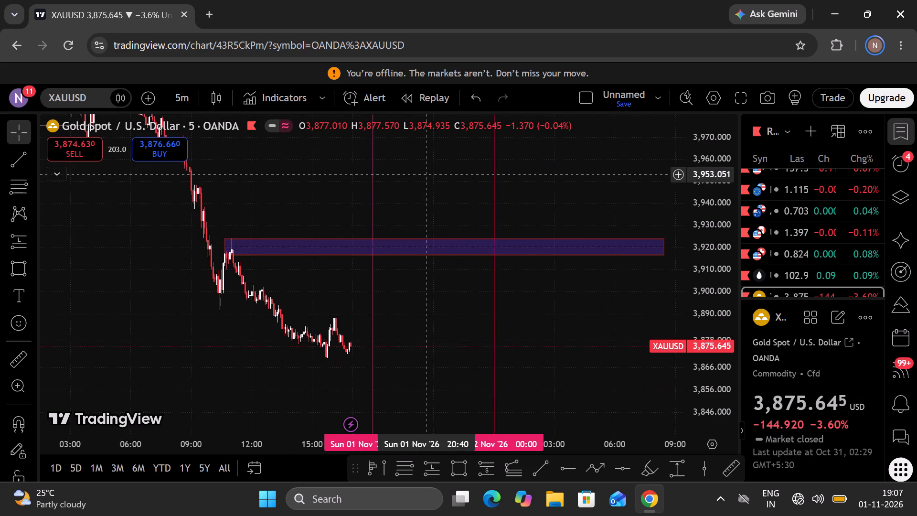
scroll(450, 217, "up", 3)
left_click_drag(484, 288, 584, 292)
left_click_drag(688, 369, 704, 236)
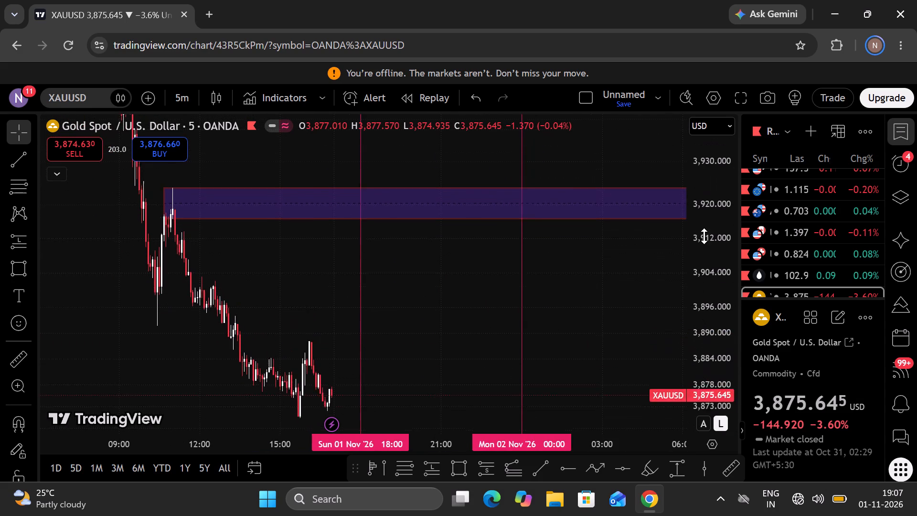
left_click_drag(704, 236, 712, 272)
Close the browser window and leave the chart page without saving the changes.
left_click(901, 10)
right_click_drag(532, 172, 508, 186)
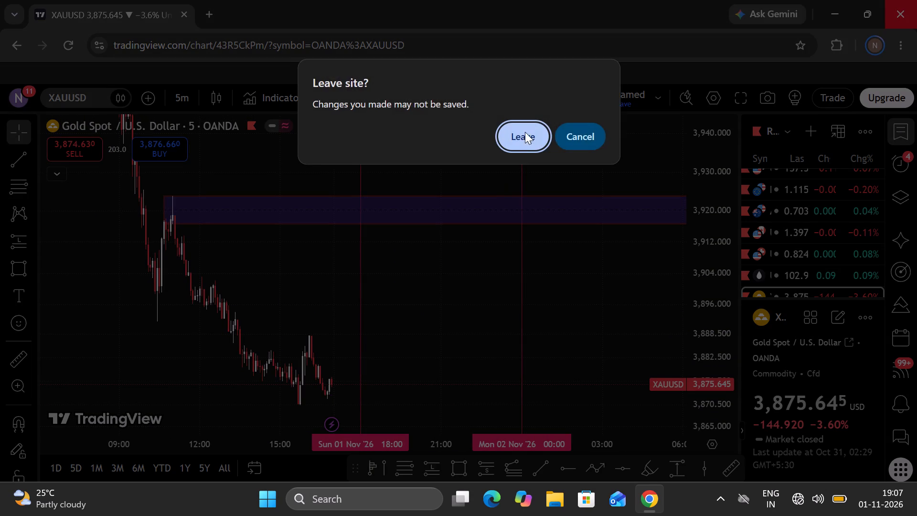
left_click(525, 131)
Refresh the desktop.
right_click(346, 185)
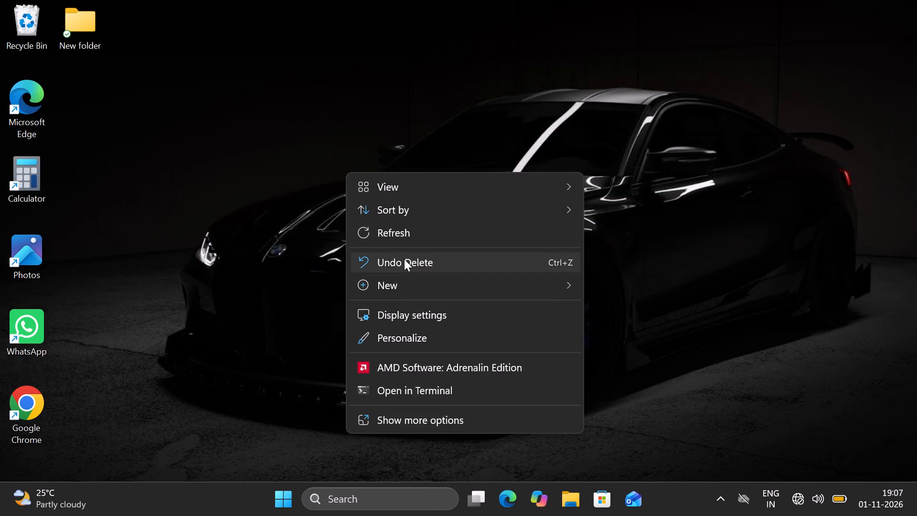
left_click(406, 224)
Show the hidden system tray icons.
left_click(721, 508)
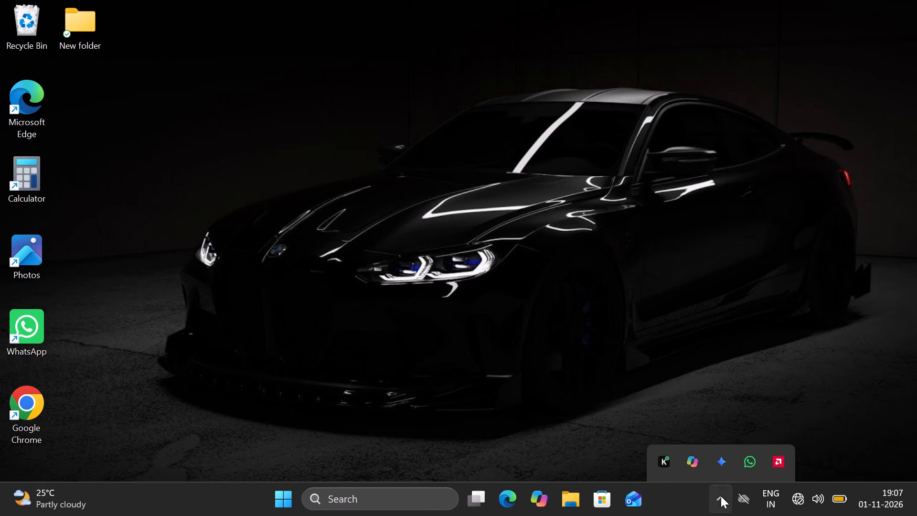
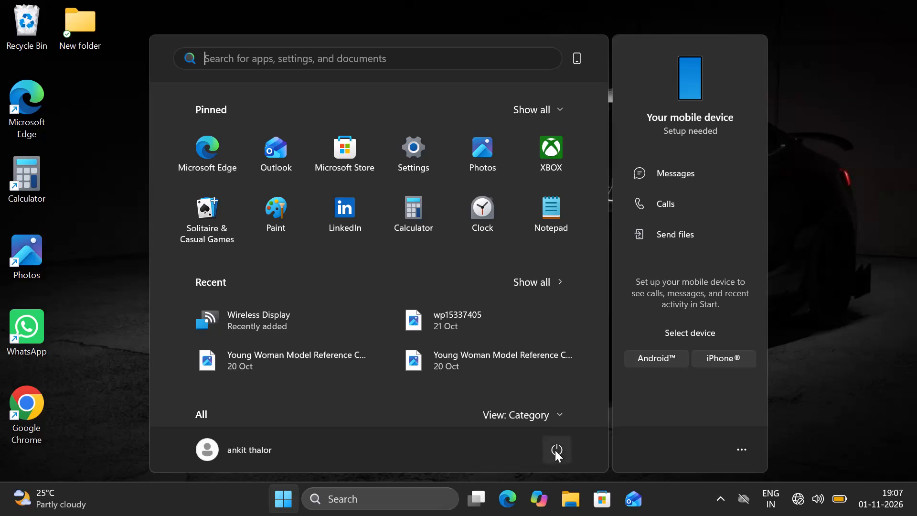
Shut down the computer.
left_click(555, 450)
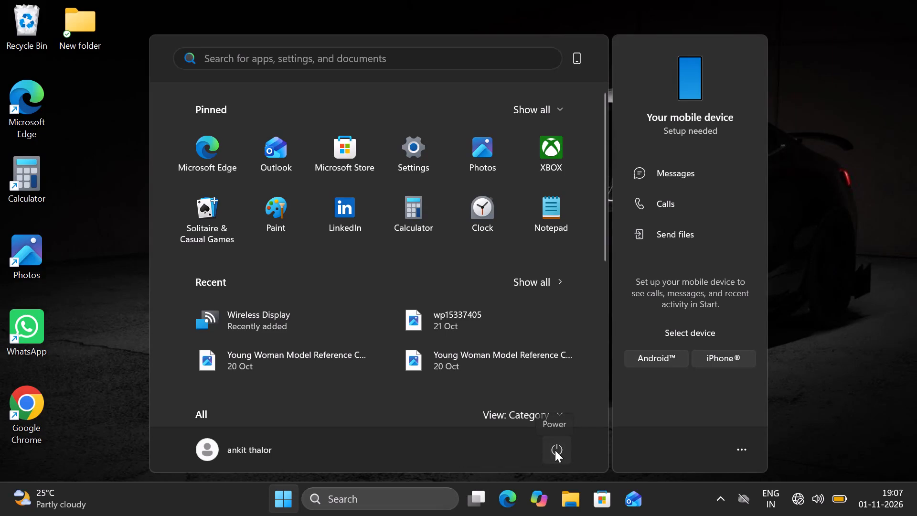
left_click(560, 393)
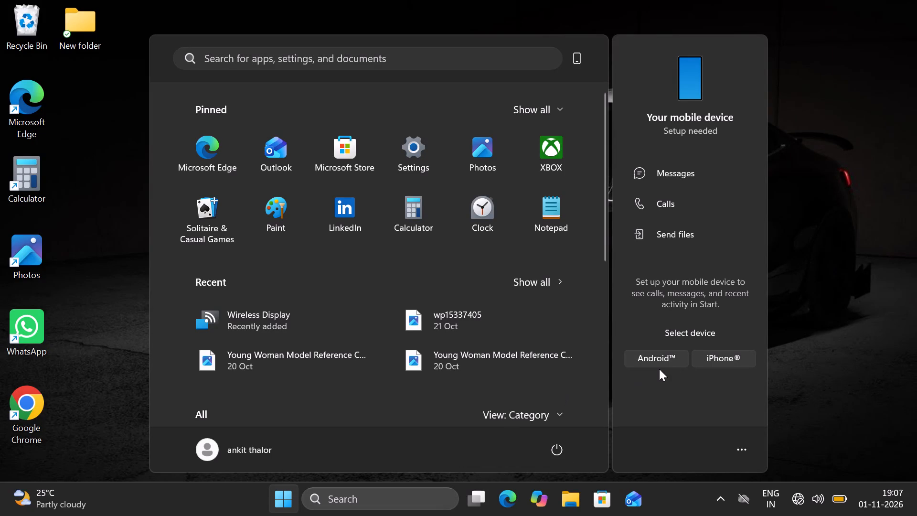